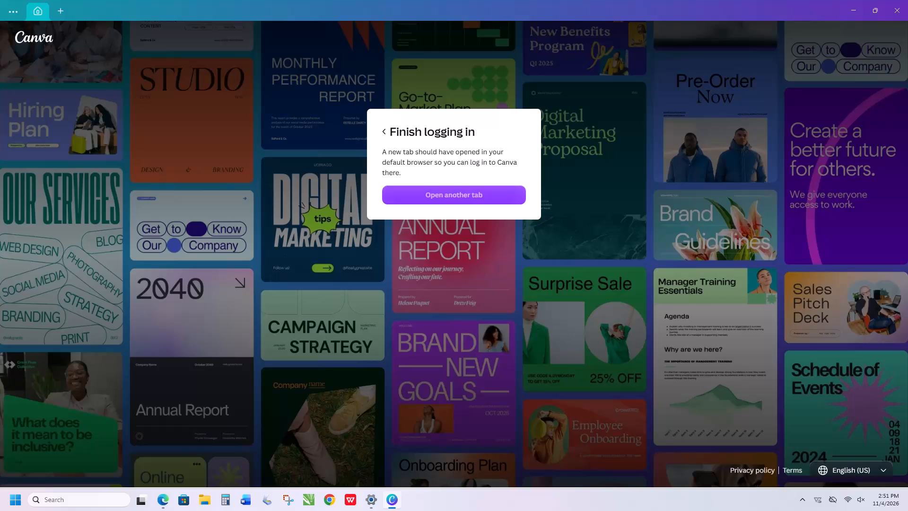
Open another browser tab to finish logging in to Canva.
{"action": "left_click", "coordinate": [488, 192]}
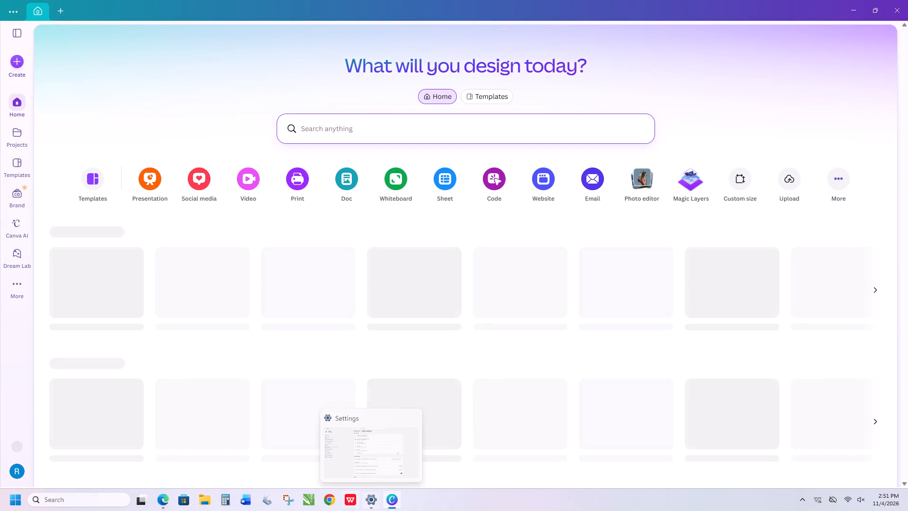
Switch to Chrome and delete the Willem Ltd profile together with its data.
{"action": "left_click", "coordinate": [331, 505]}
{"action": "left_click", "coordinate": [331, 505]}
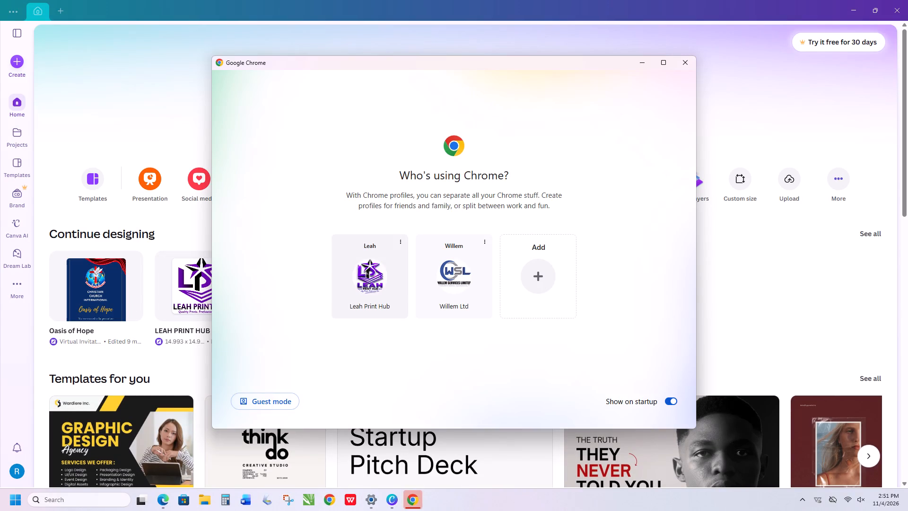
{"action": "left_click", "coordinate": [483, 240]}
{"action": "left_click", "coordinate": [462, 259]}
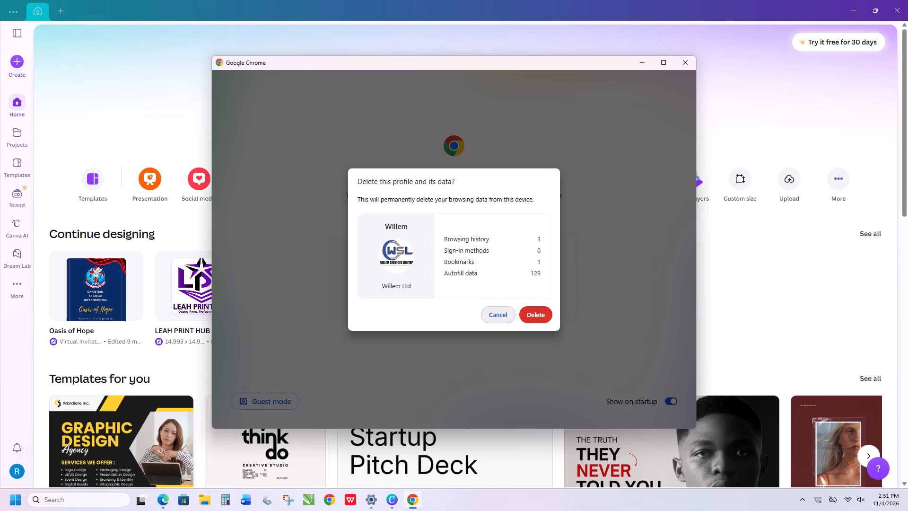
{"action": "left_click", "coordinate": [536, 314]}
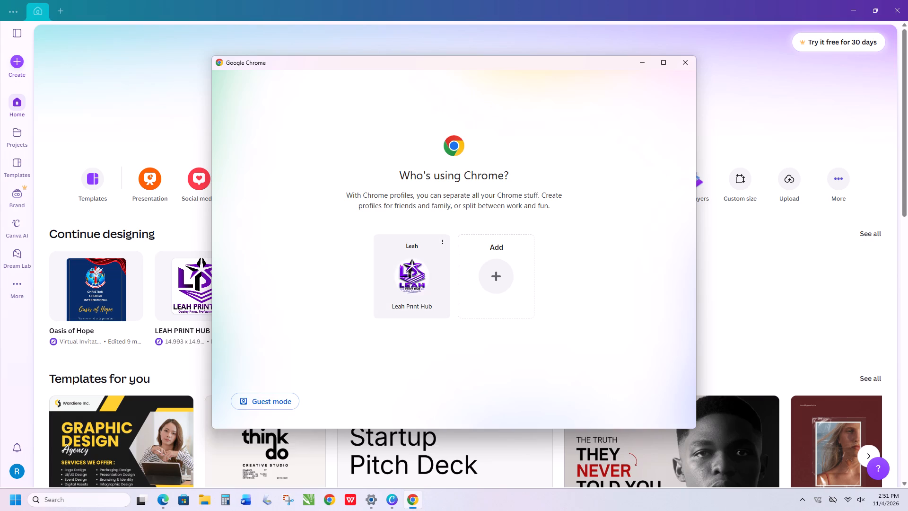
{"action": "left_click", "coordinate": [443, 242]}
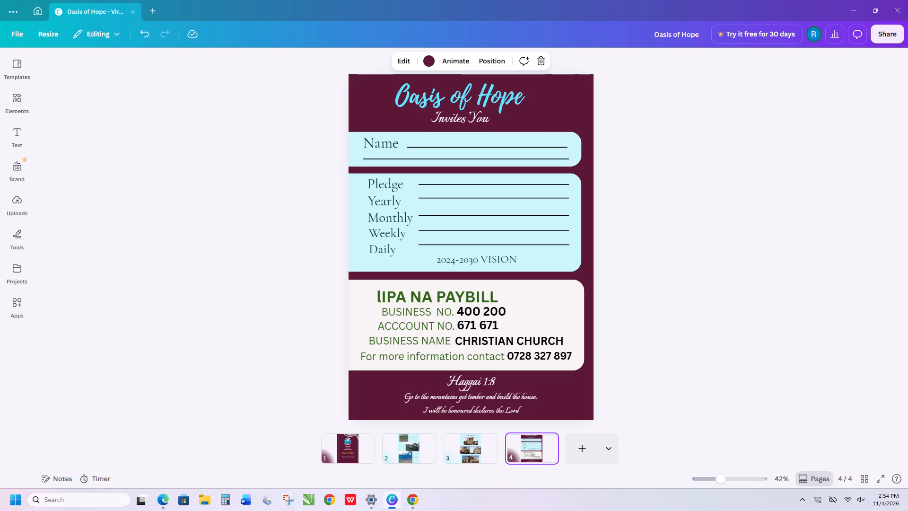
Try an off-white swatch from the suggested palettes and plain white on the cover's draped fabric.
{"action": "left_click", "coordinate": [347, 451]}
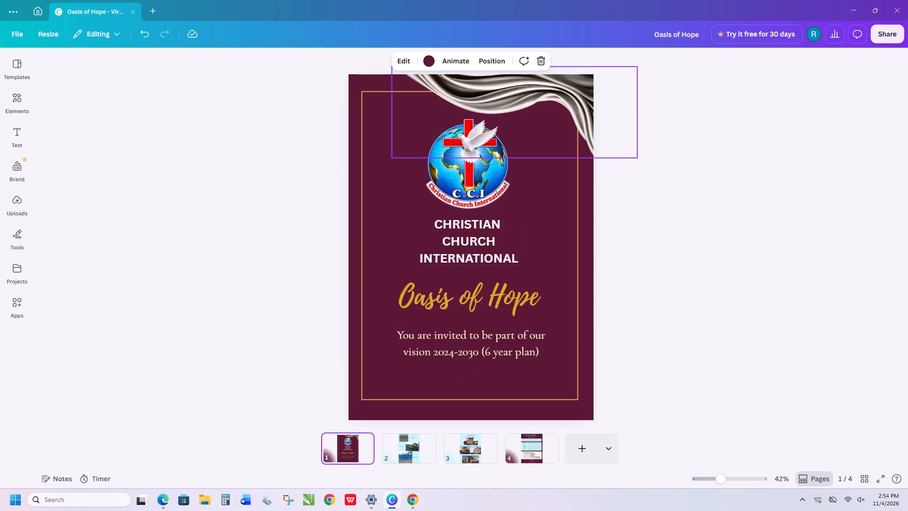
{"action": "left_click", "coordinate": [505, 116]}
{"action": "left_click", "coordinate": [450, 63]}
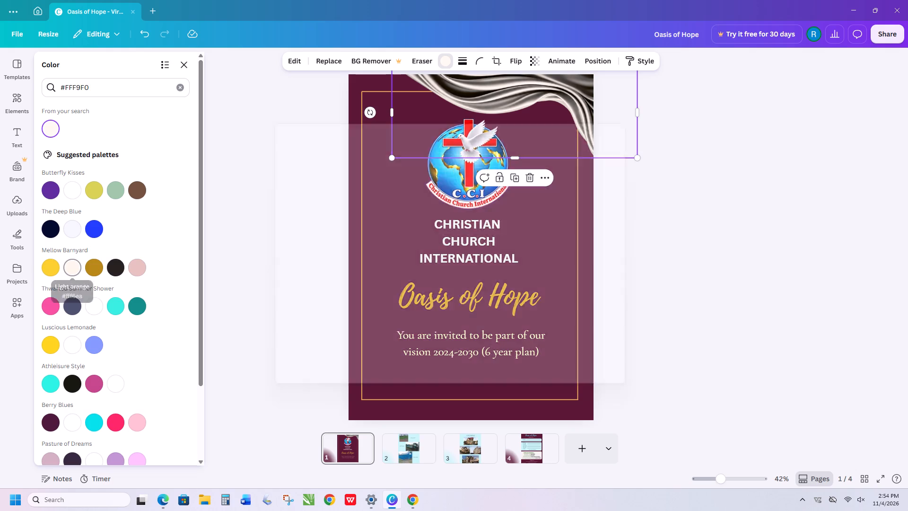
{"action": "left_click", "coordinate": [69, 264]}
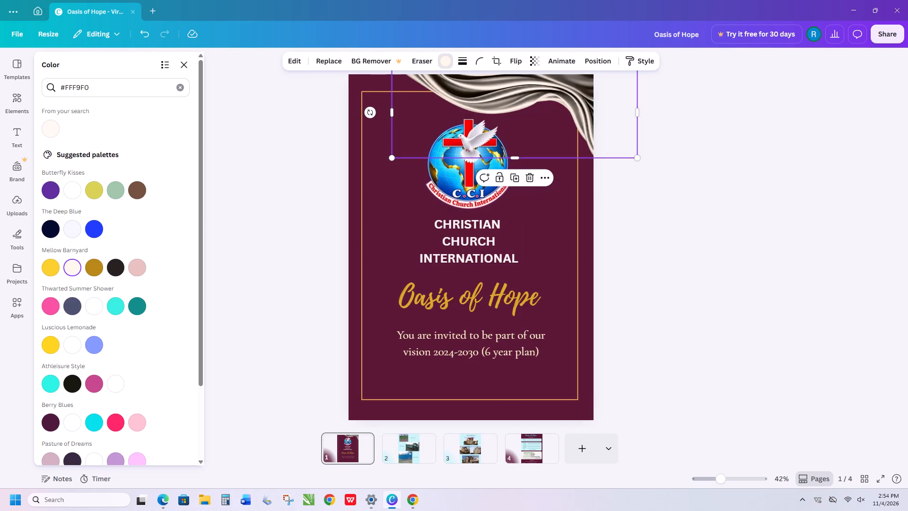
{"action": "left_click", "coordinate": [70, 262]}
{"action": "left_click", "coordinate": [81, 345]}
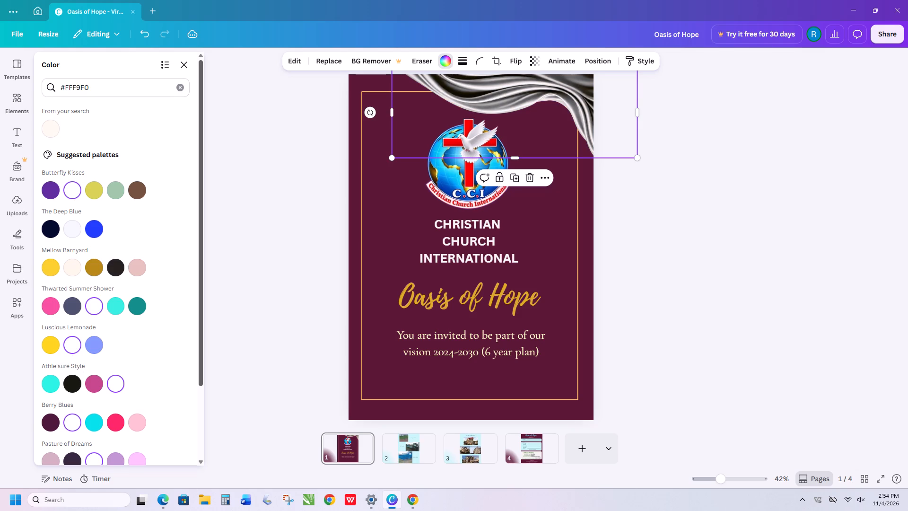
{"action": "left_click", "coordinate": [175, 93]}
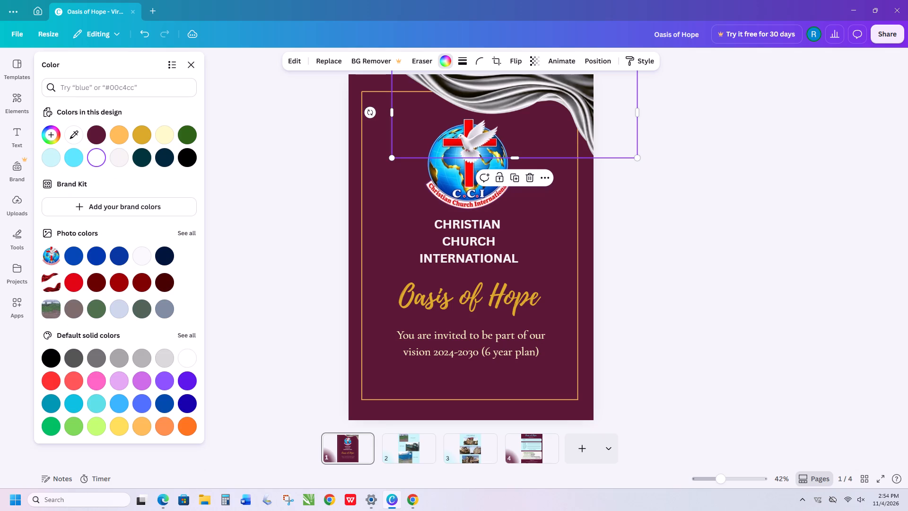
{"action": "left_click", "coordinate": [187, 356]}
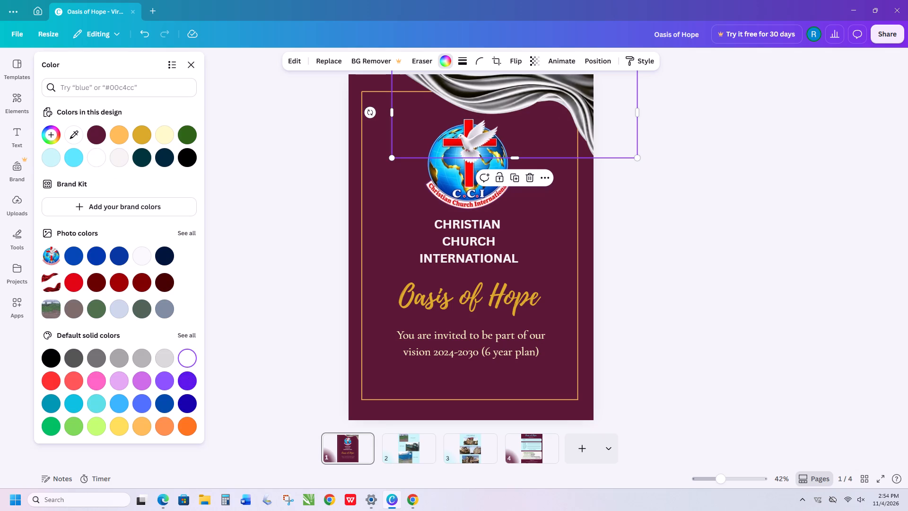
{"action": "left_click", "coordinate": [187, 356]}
Recolour the cover's draped fabric with light peach from the full default solid colours, after trying yellow and cream shades.
{"action": "left_click", "coordinate": [197, 334]}
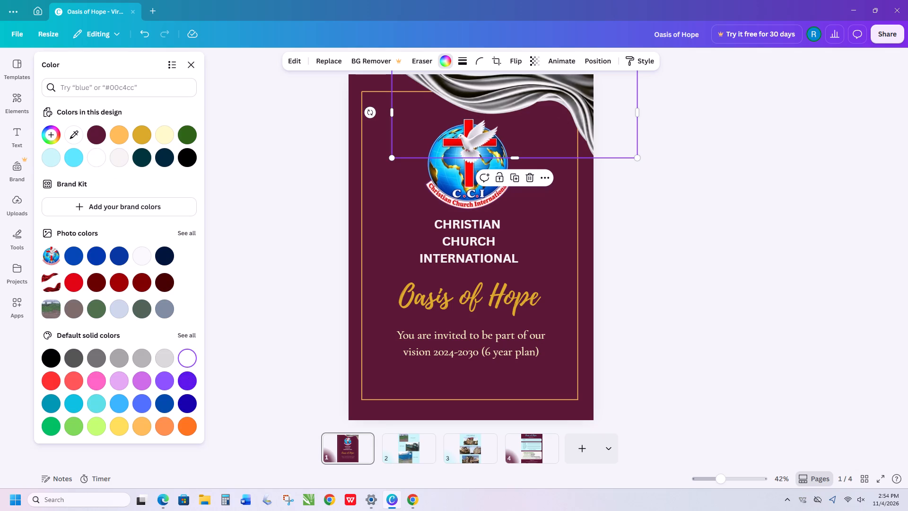
{"action": "left_click", "coordinate": [190, 334]}
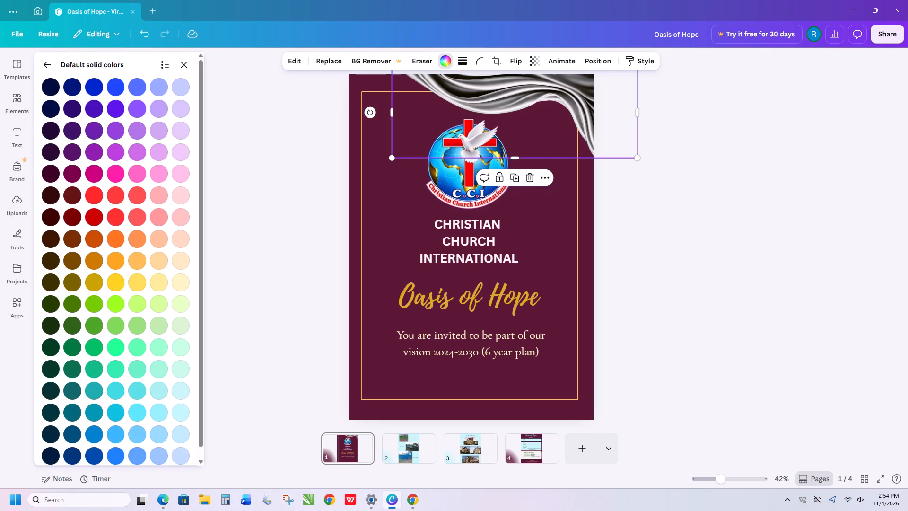
{"action": "left_click", "coordinate": [135, 285]}
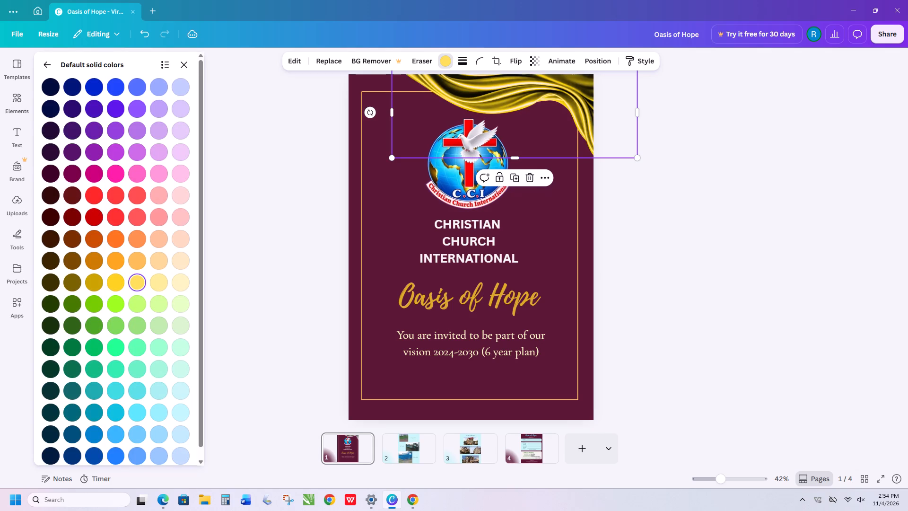
{"action": "left_click", "coordinate": [182, 282]}
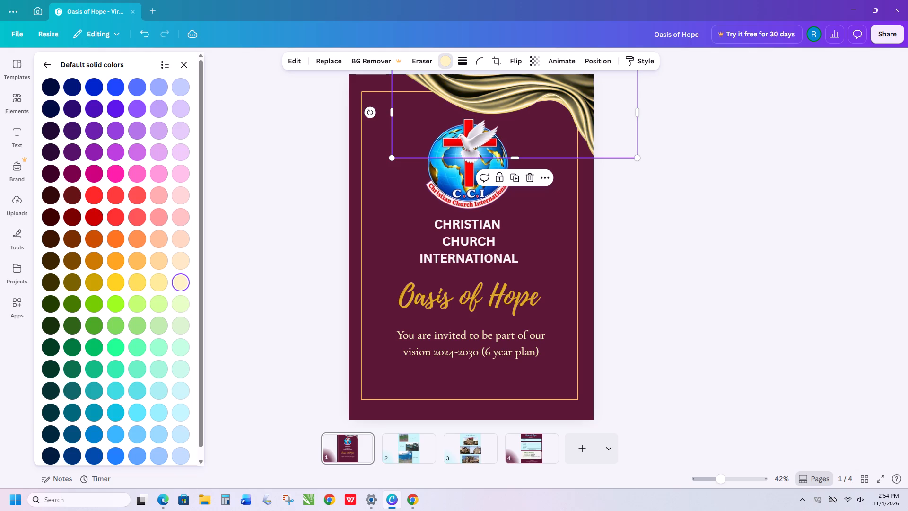
{"action": "left_click", "coordinate": [185, 259]}
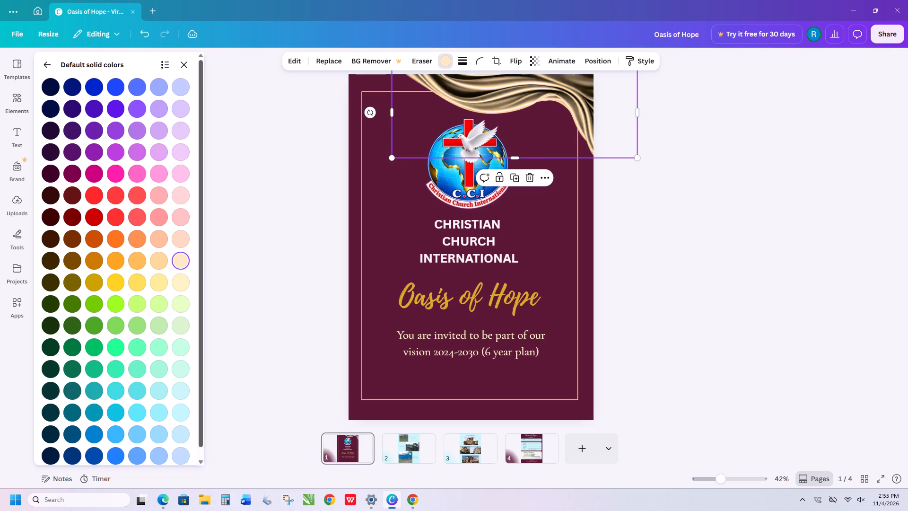
{"action": "left_click", "coordinate": [185, 241]}
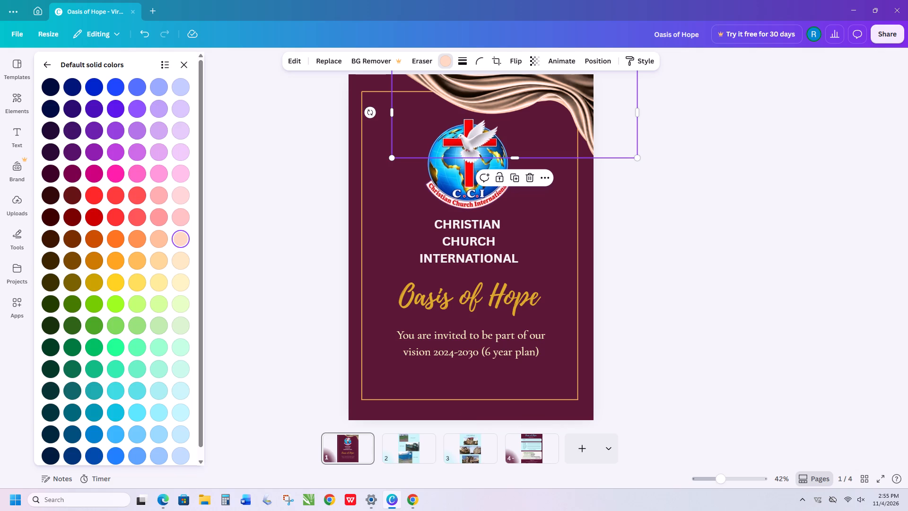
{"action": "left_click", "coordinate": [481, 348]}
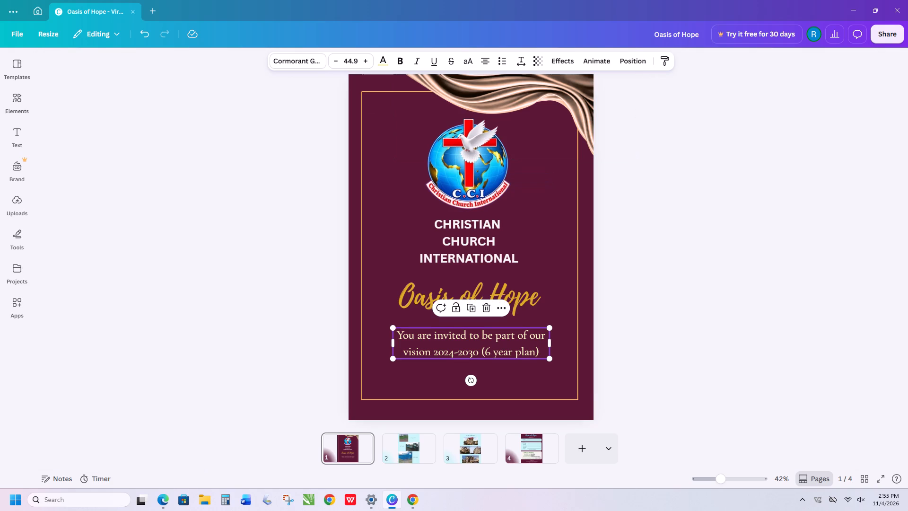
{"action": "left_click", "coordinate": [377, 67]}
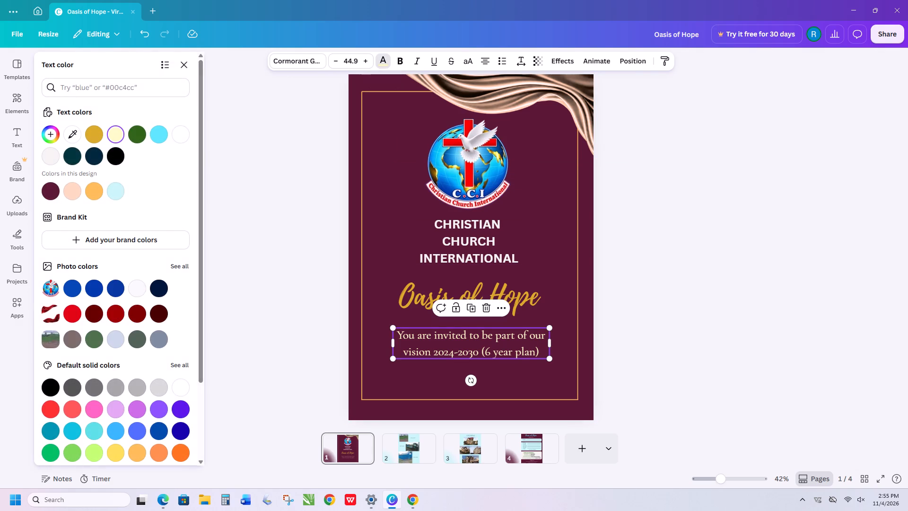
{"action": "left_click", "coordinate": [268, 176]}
Change the text of the Pledge, Yearly, Monthly, Weekly and Daily panel on page 4 to light yellow.
{"action": "left_click", "coordinate": [529, 441]}
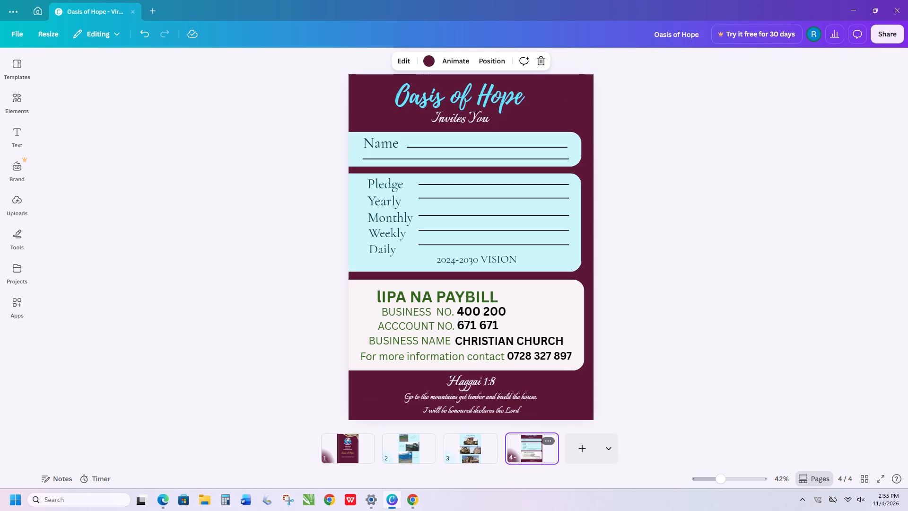
{"action": "left_click", "coordinate": [478, 176]}
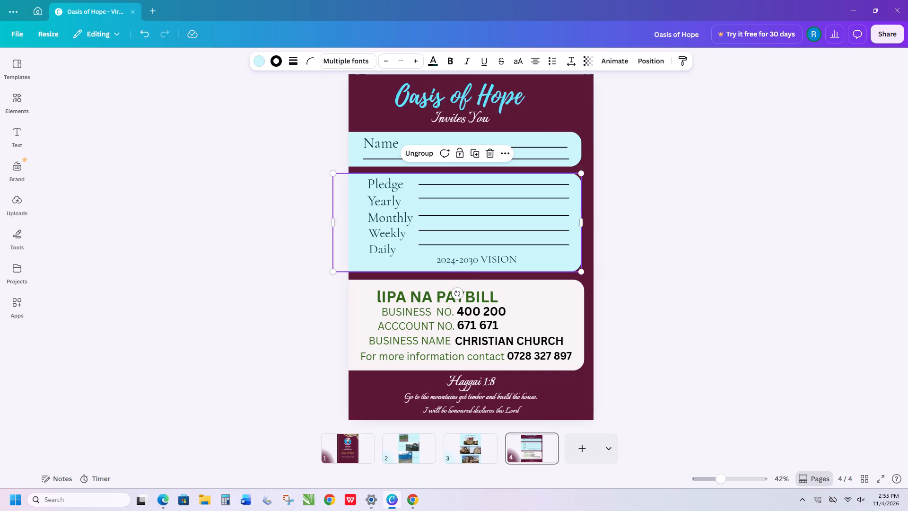
{"action": "left_click", "coordinate": [428, 63]}
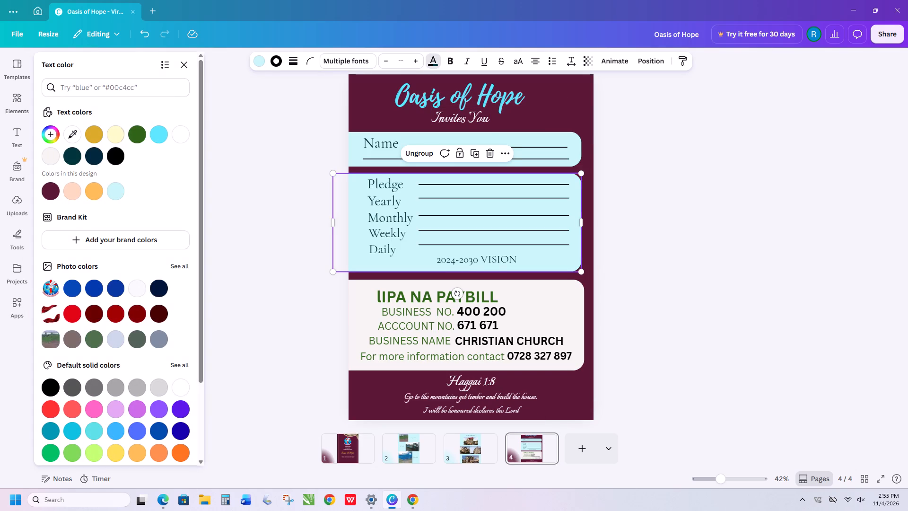
{"action": "left_click", "coordinate": [111, 141]}
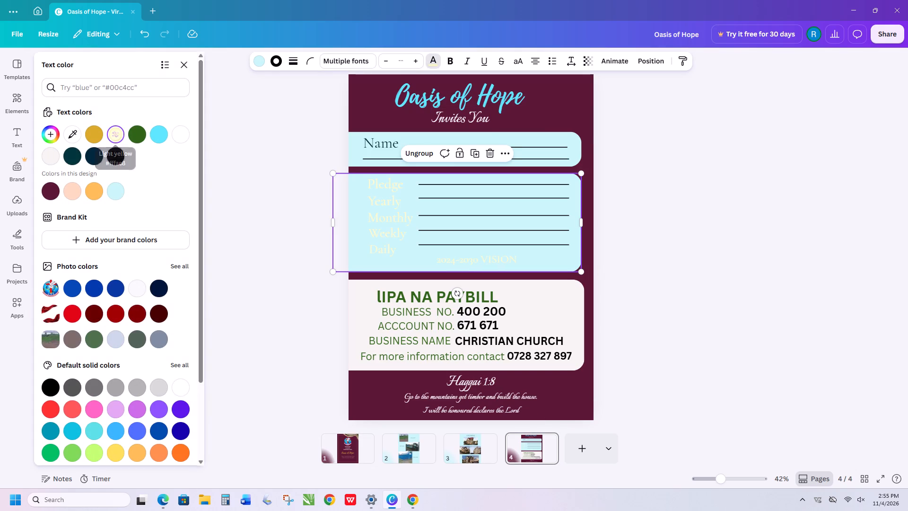
Undo the light yellow text colour on the Pledge, Yearly, Monthly, Weekly and Daily panel.
{"action": "left_click", "coordinate": [150, 30]}
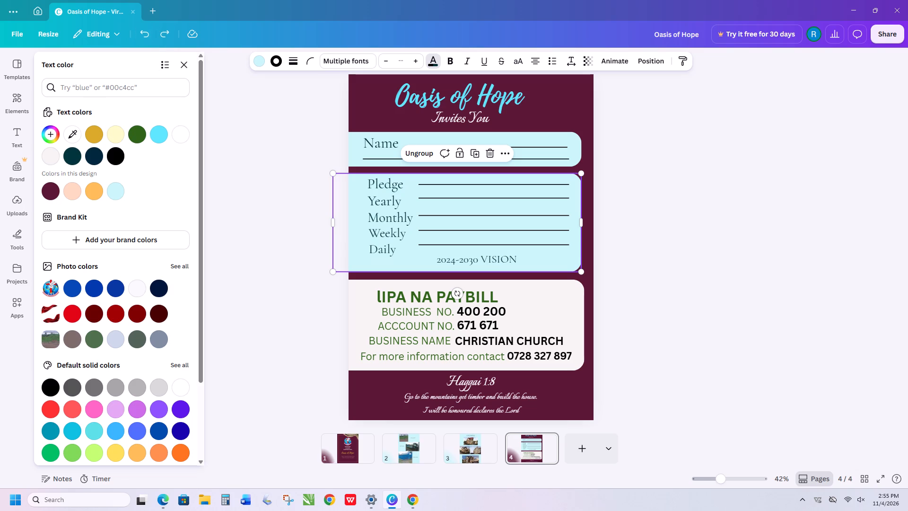
Ungroup the Pledge, Yearly, Monthly, Weekly and Daily panel on page 4 into separate elements.
{"action": "left_click", "coordinate": [415, 156]}
{"action": "left_click", "coordinate": [258, 208]}
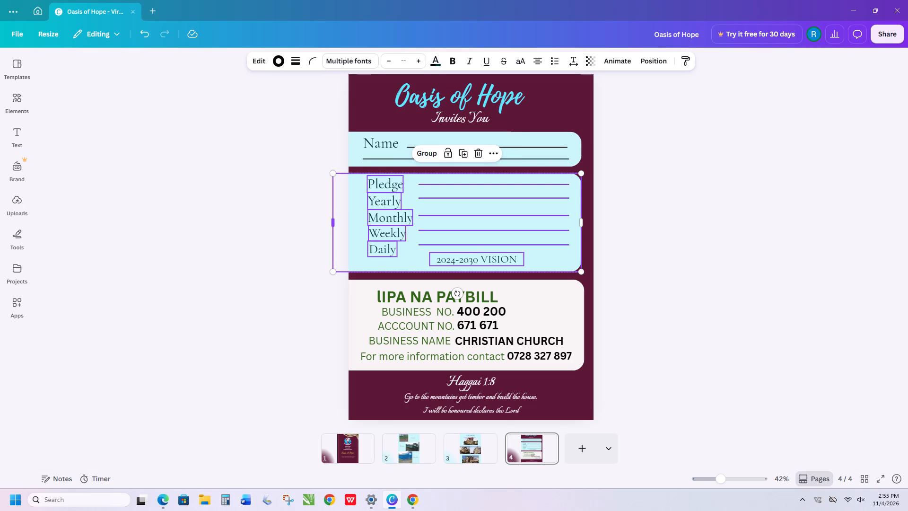
{"action": "left_click", "coordinate": [281, 217]}
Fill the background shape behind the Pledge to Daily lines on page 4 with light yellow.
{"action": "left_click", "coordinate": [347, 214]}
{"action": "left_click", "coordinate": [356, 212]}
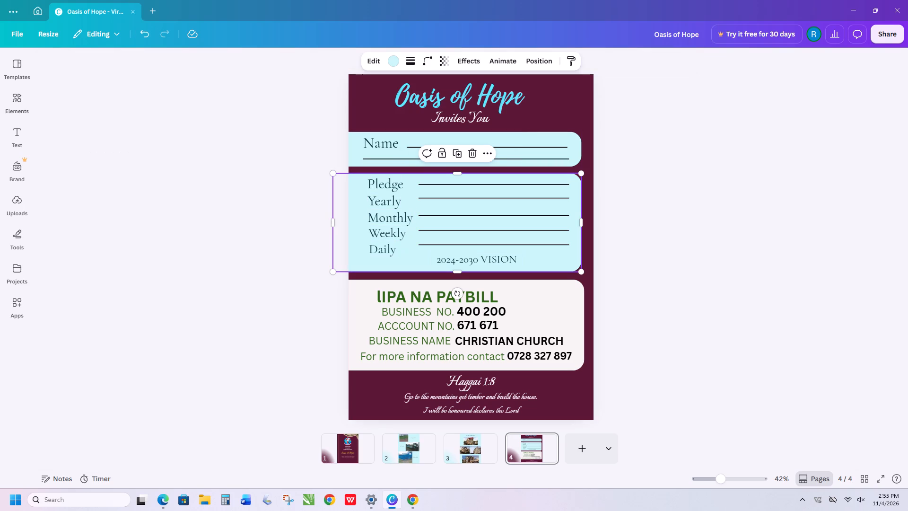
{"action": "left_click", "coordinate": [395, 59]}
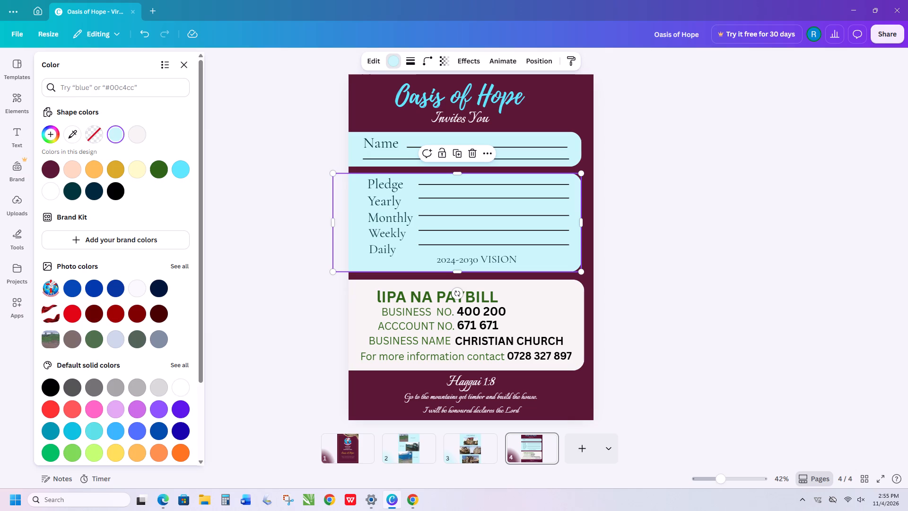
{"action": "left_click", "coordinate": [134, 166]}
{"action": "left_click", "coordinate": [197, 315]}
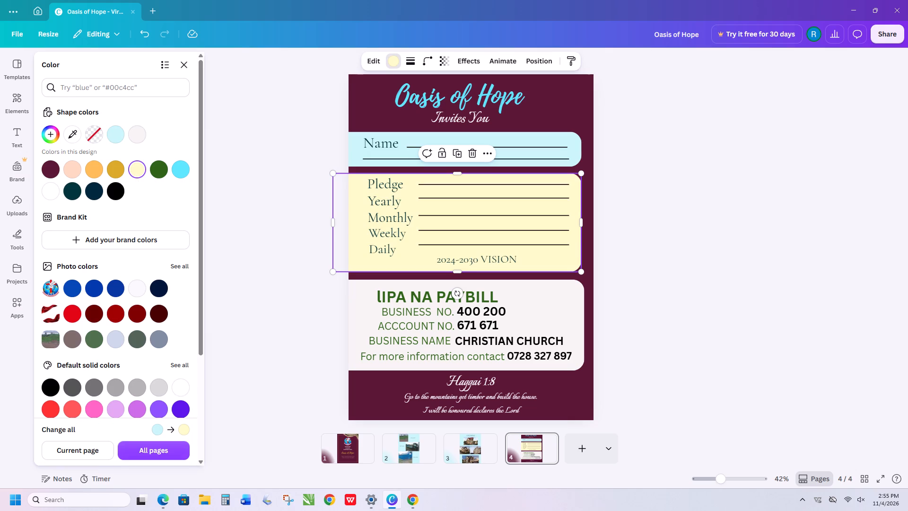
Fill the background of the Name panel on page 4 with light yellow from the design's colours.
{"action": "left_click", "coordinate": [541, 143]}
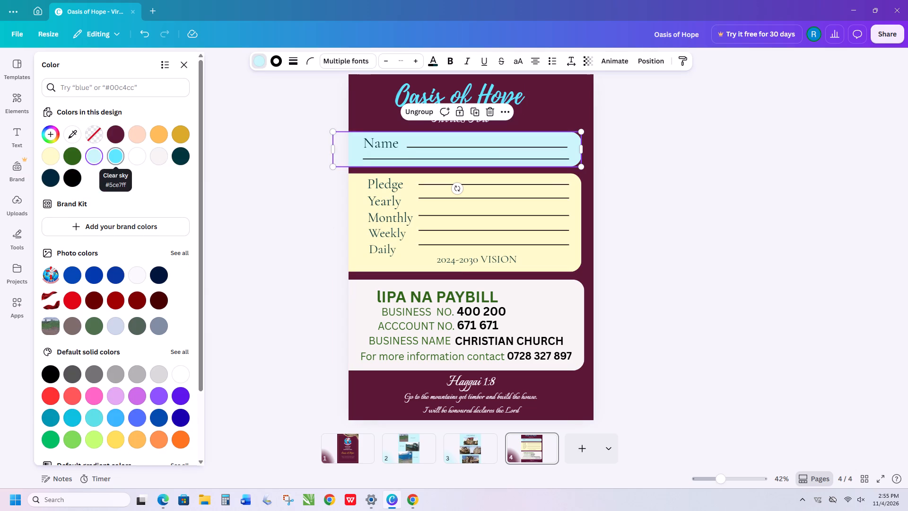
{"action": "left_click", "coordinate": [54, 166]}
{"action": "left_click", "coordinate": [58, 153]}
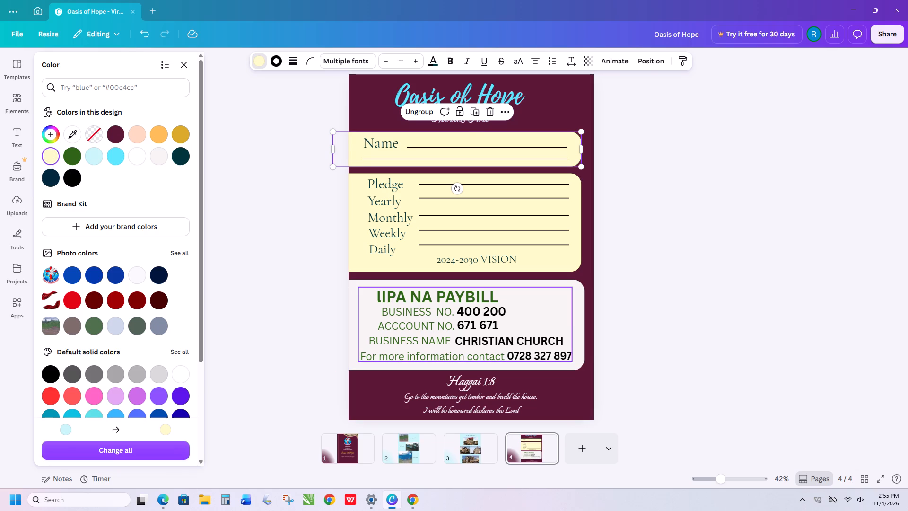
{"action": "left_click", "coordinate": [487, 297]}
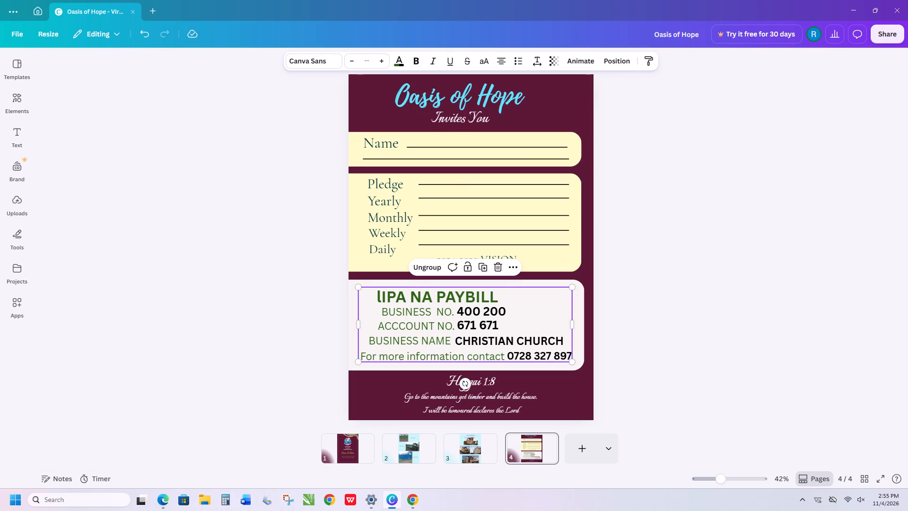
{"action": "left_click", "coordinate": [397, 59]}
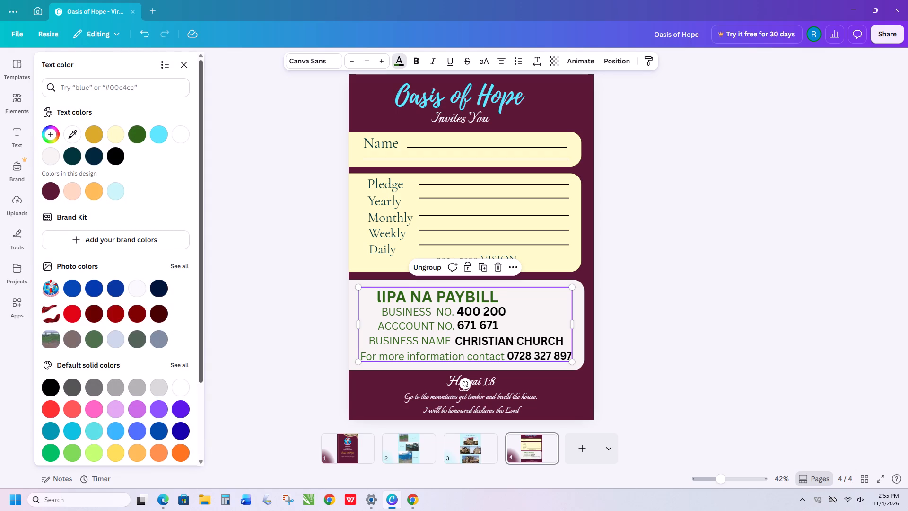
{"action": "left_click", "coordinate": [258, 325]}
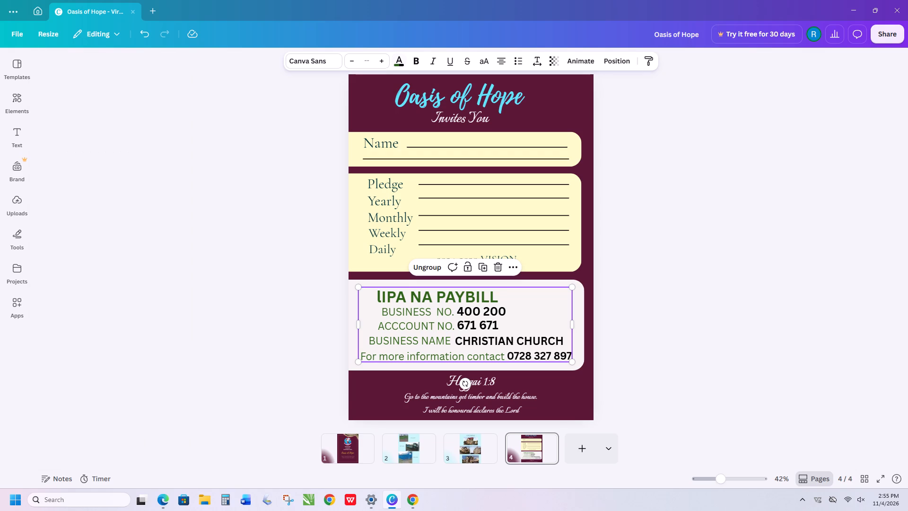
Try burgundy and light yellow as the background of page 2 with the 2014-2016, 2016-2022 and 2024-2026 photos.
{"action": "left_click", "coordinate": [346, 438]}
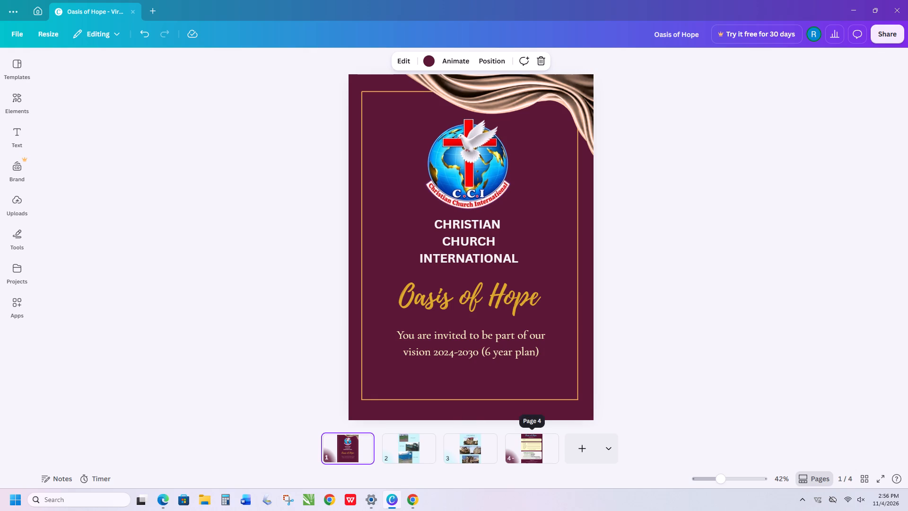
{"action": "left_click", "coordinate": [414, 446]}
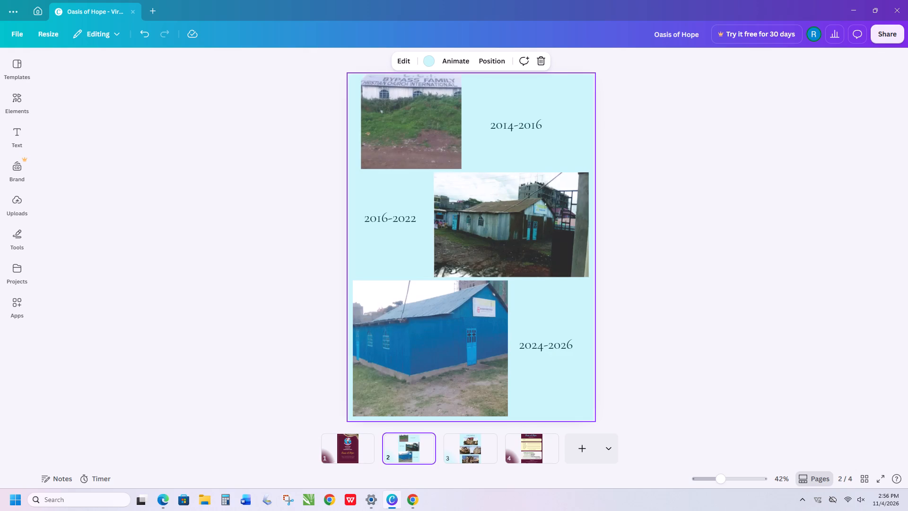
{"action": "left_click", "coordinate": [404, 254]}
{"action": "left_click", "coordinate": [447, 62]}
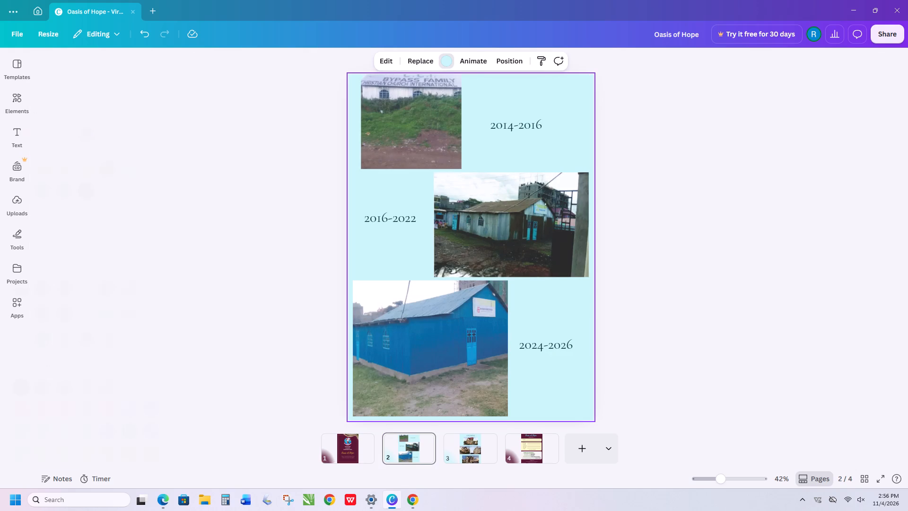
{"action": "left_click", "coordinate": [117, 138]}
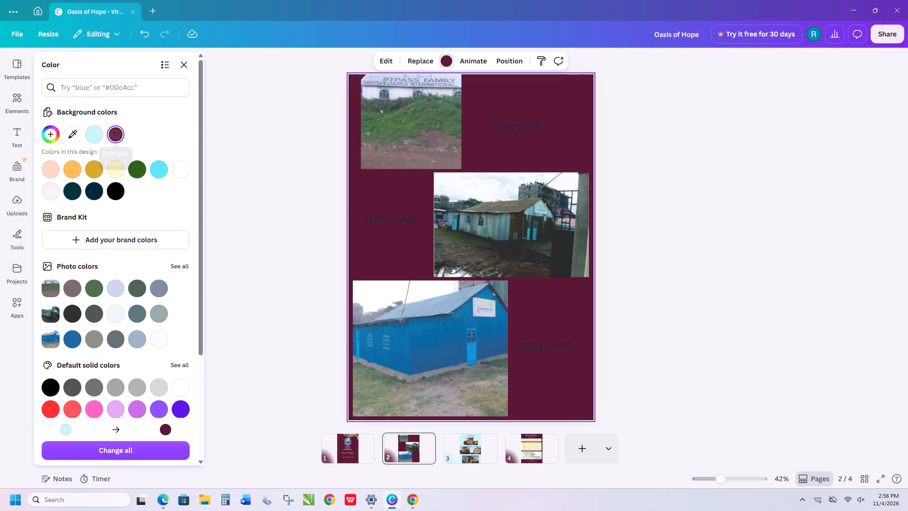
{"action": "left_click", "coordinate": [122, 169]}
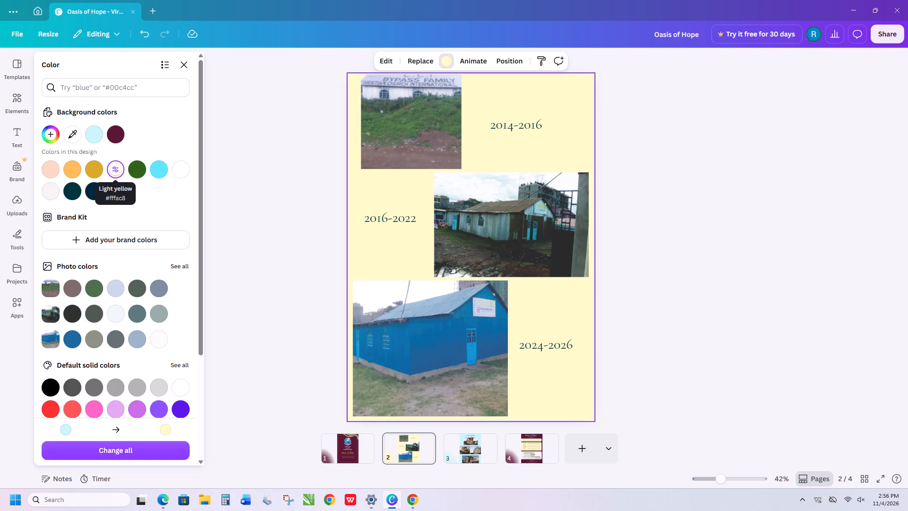
Check the cover's draped fabric colour and set the background of page 2 to the same light peach.
{"action": "left_click", "coordinate": [352, 449]}
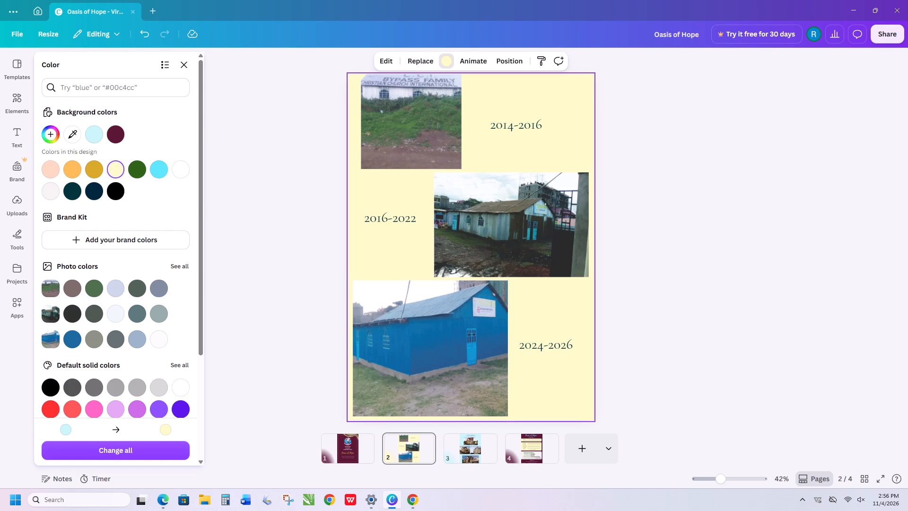
{"action": "left_click", "coordinate": [340, 451]}
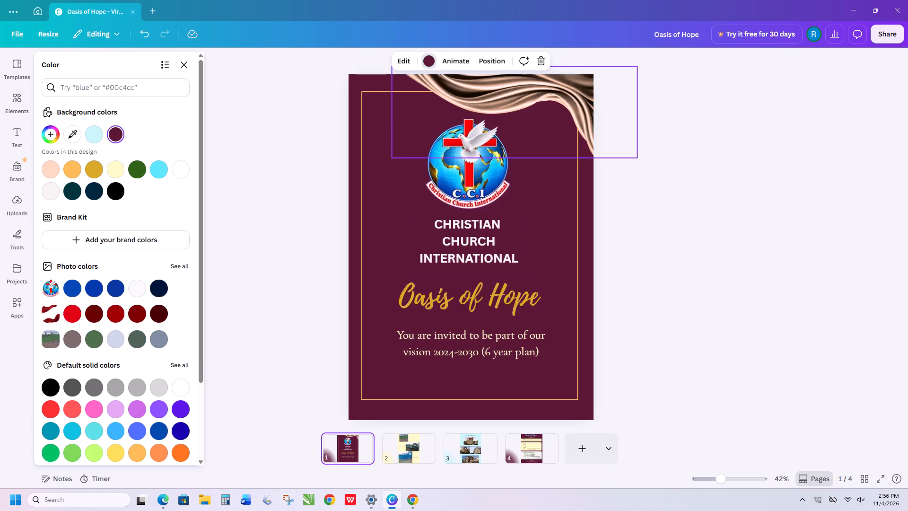
{"action": "left_click", "coordinate": [487, 113]}
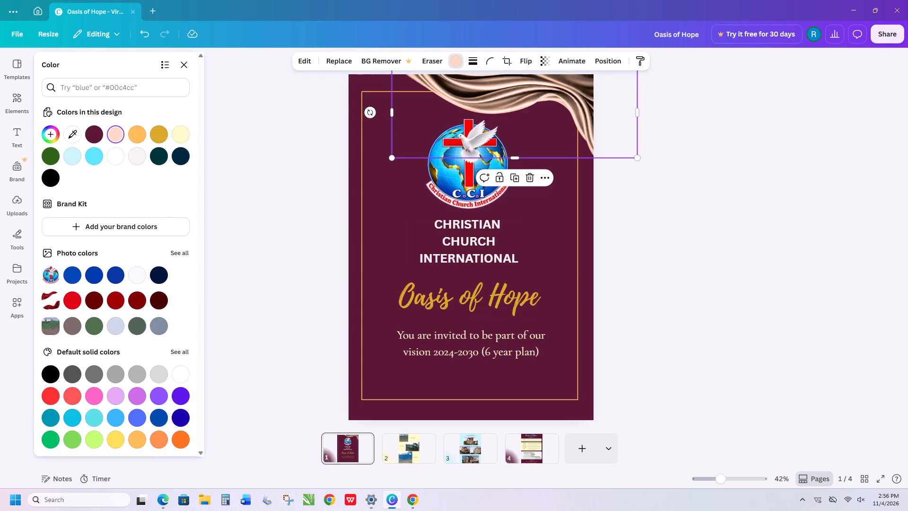
{"action": "left_click", "coordinate": [385, 451]}
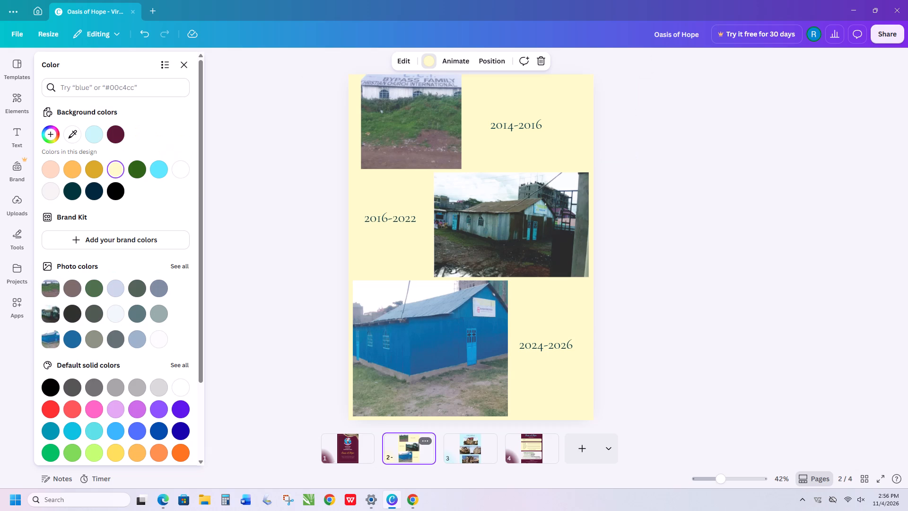
{"action": "left_click", "coordinate": [53, 171]}
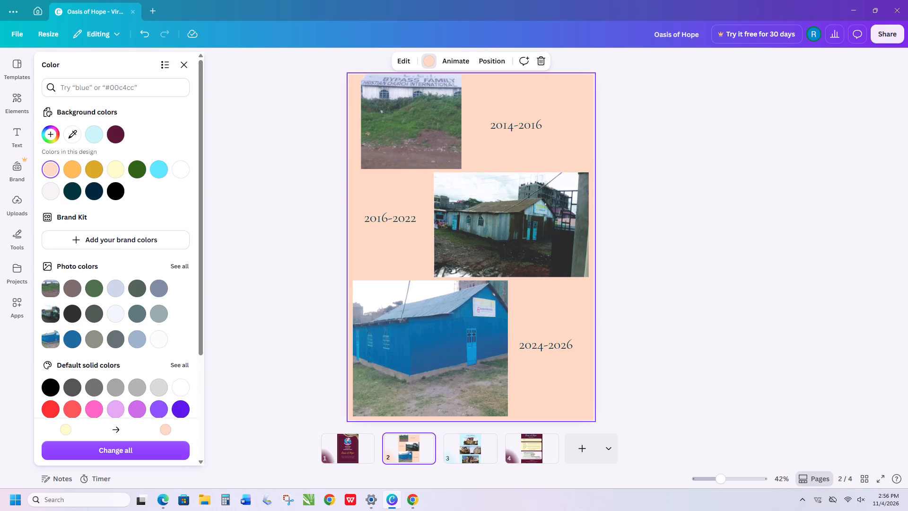
Set the background of the UPCOMING page, page 3, to light peach.
{"action": "left_click", "coordinate": [486, 454]}
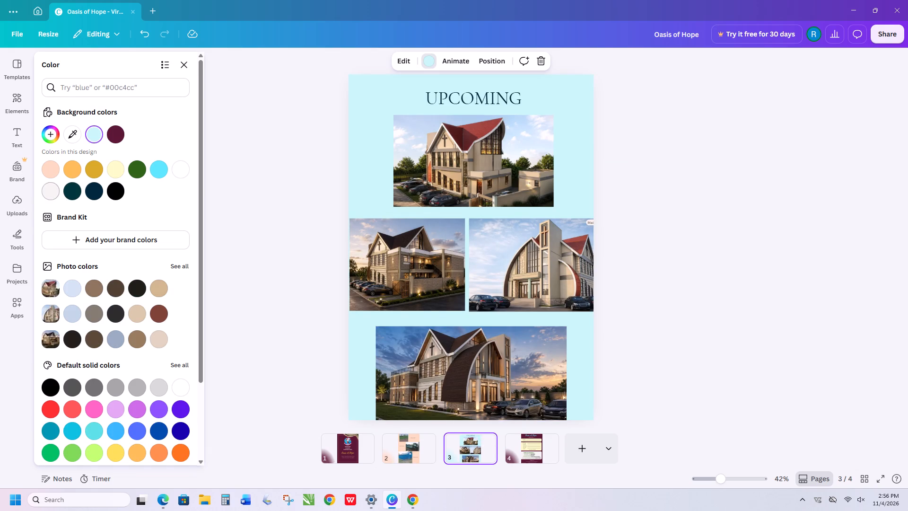
{"action": "left_click_drag", "start_coordinate": [50, 166], "coordinate": [50, 176]}
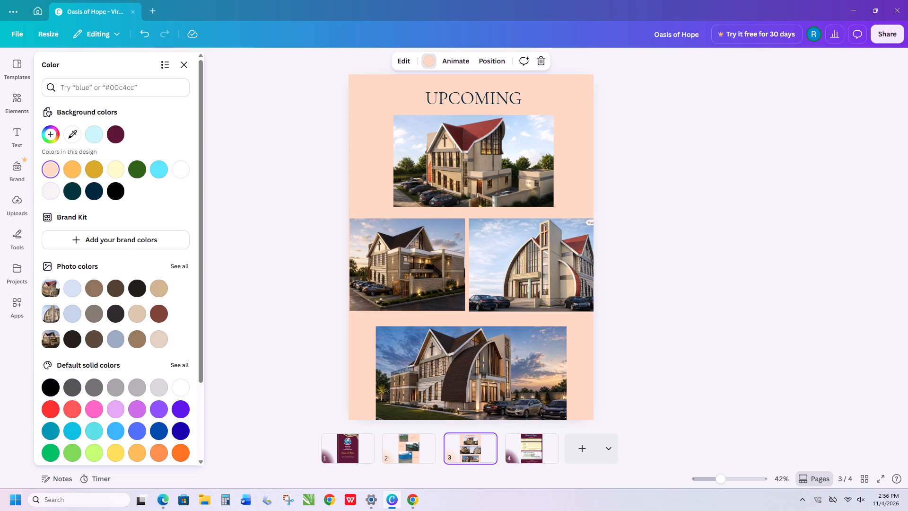
Recolour the Oasis of Hope title on page 4 with light peach, after trying light orange.
{"action": "left_click", "coordinate": [520, 449]}
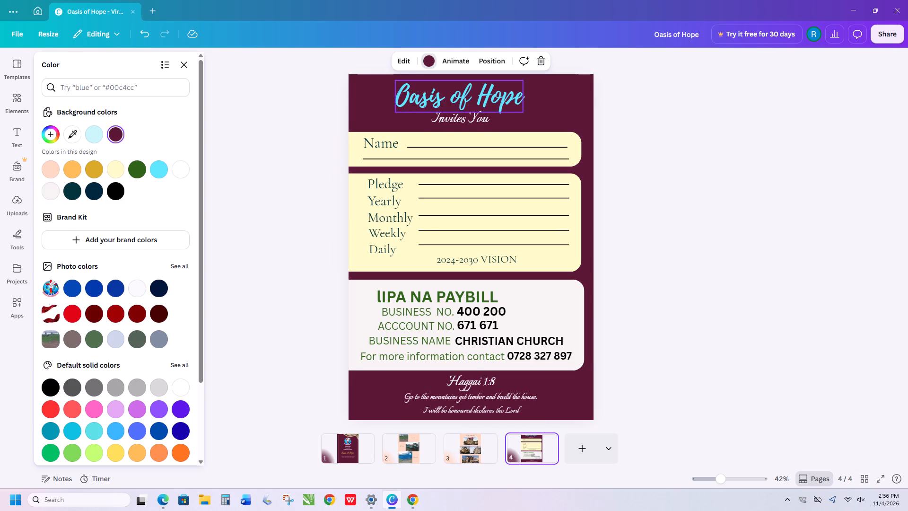
{"action": "left_click", "coordinate": [446, 100]}
{"action": "left_click", "coordinate": [391, 63]}
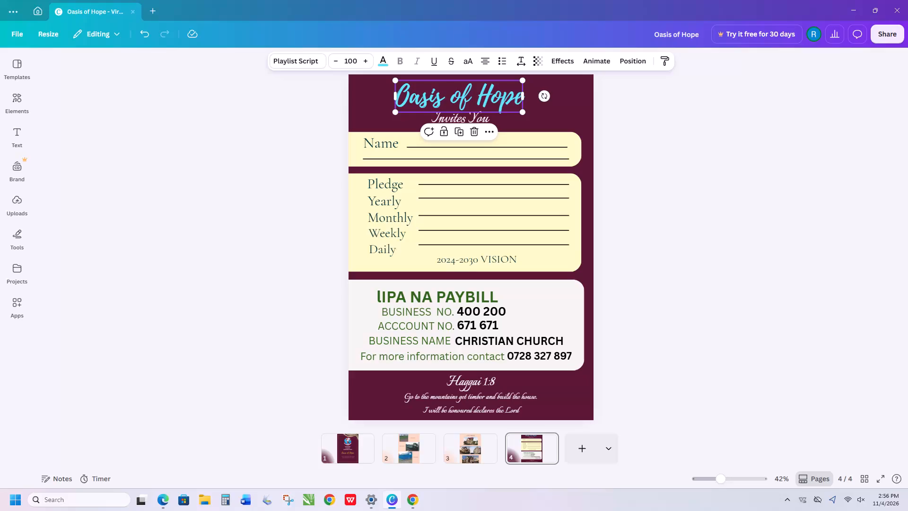
{"action": "left_click", "coordinate": [385, 63]}
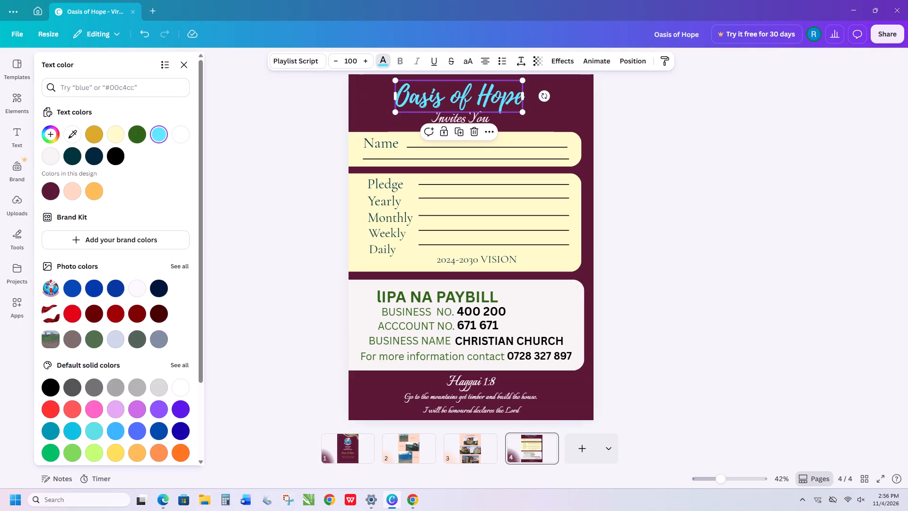
{"action": "left_click", "coordinate": [89, 185]}
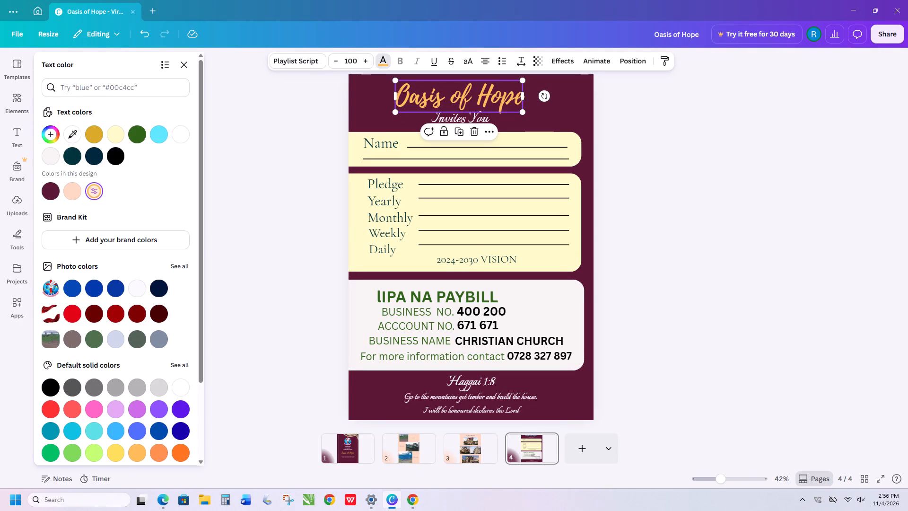
{"action": "left_click", "coordinate": [74, 191]}
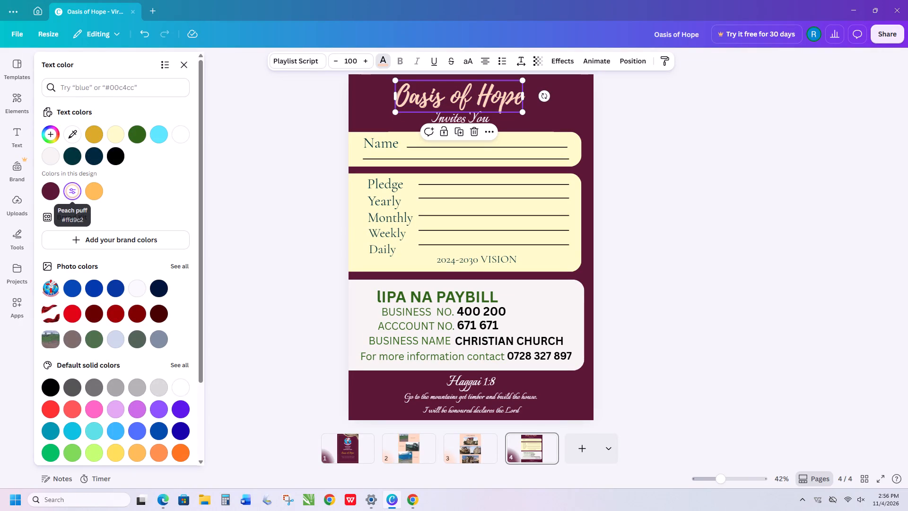
{"action": "left_click", "coordinate": [215, 229]}
{"action": "left_click", "coordinate": [215, 229]}
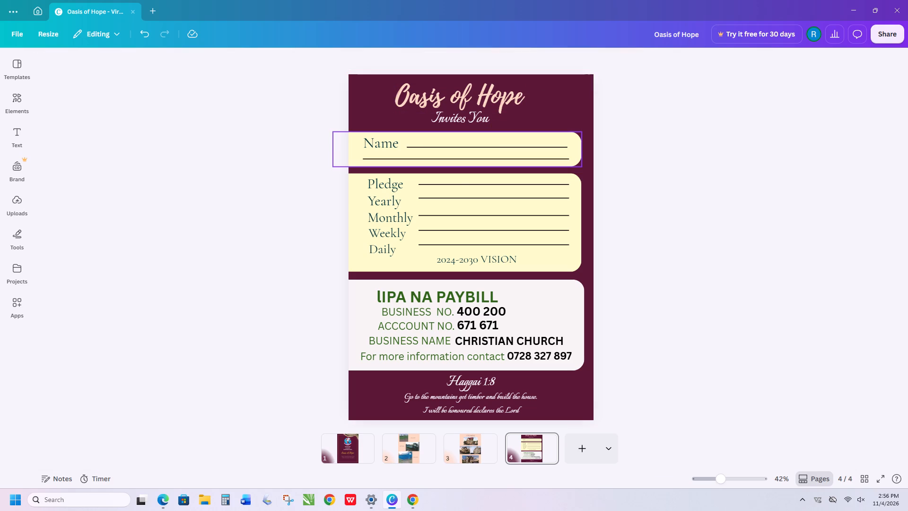
Fill the background of the Name panel on page 4 with light peach.
{"action": "left_click", "coordinate": [399, 141]}
{"action": "left_click", "coordinate": [266, 62]}
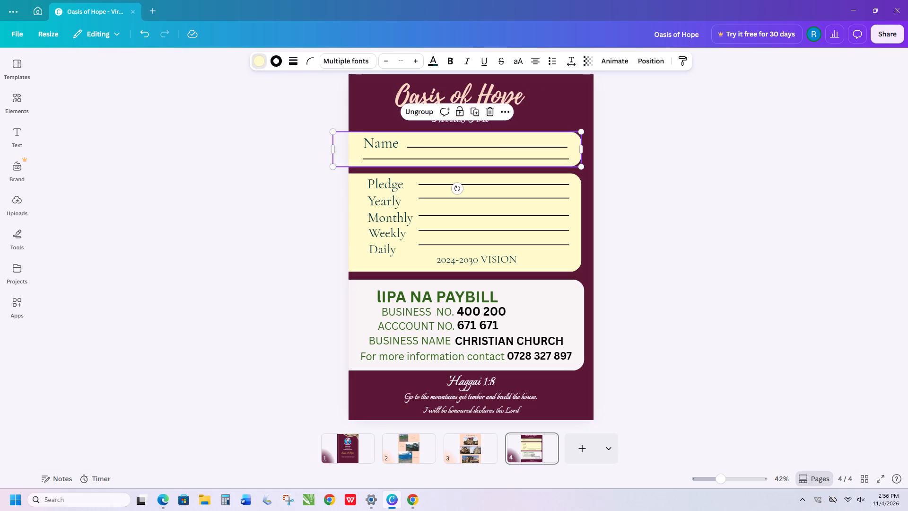
{"action": "left_click", "coordinate": [142, 130]}
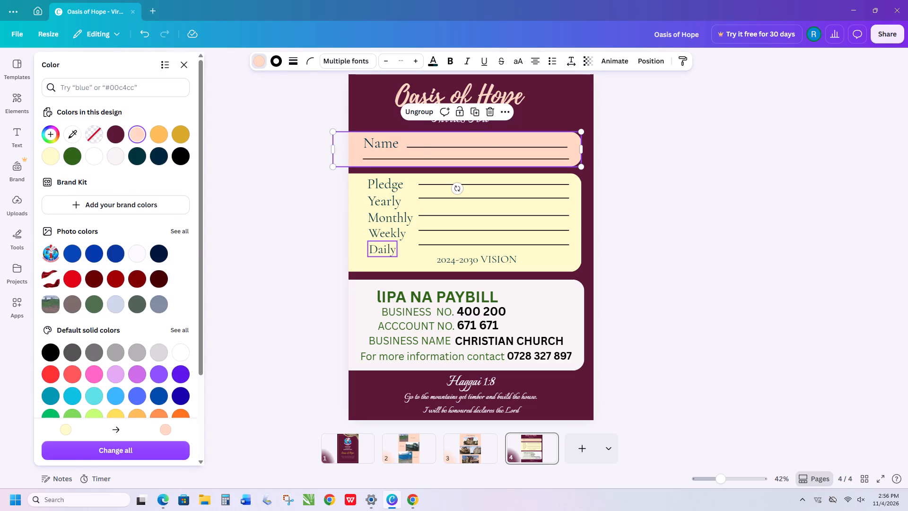
Fill the background shape behind the Pledge to Daily lines on page 4 with light peach.
{"action": "left_click", "coordinate": [358, 240]}
{"action": "left_click", "coordinate": [395, 67]}
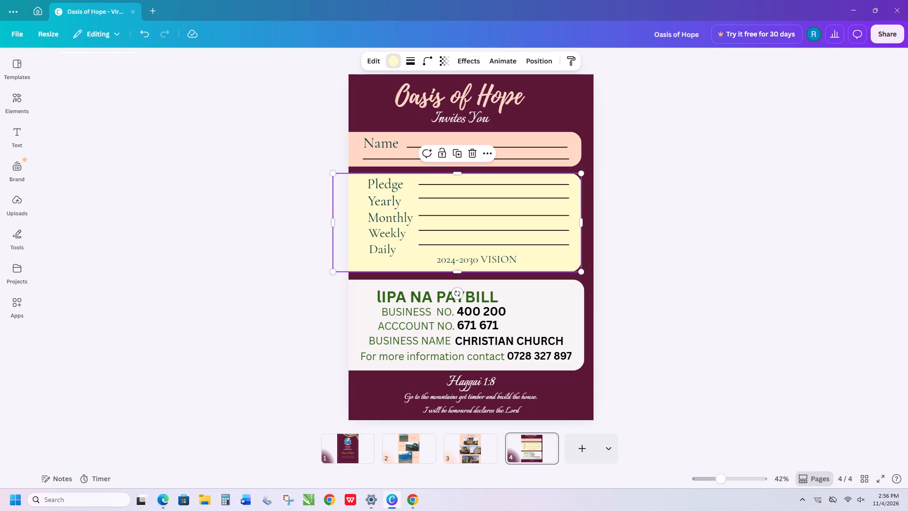
{"action": "left_click", "coordinate": [393, 60]}
{"action": "left_click", "coordinate": [107, 134]}
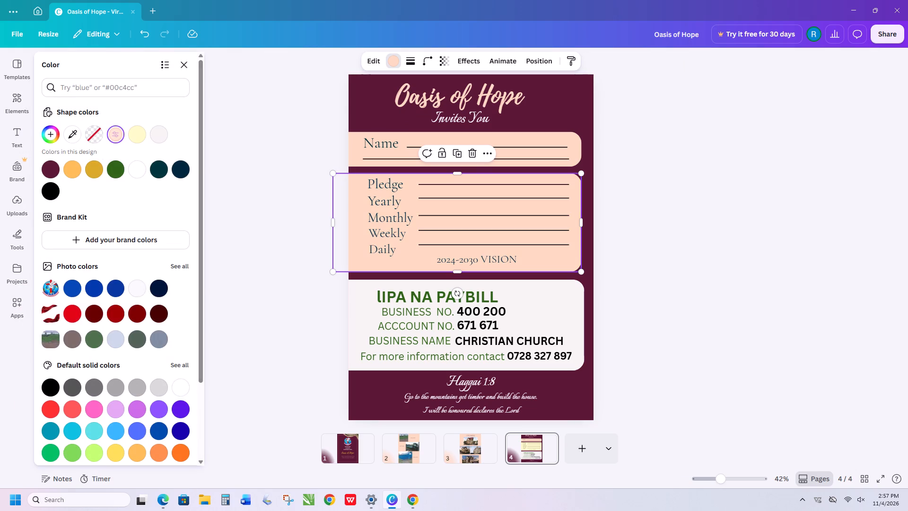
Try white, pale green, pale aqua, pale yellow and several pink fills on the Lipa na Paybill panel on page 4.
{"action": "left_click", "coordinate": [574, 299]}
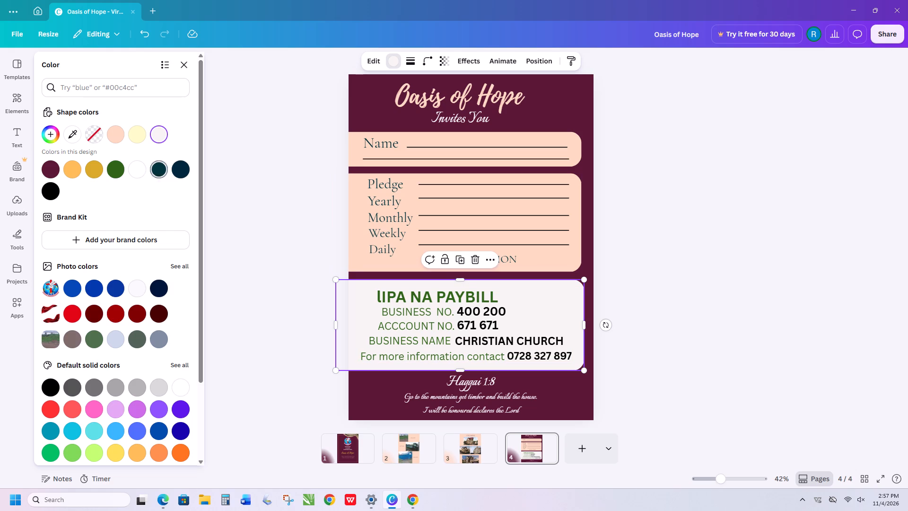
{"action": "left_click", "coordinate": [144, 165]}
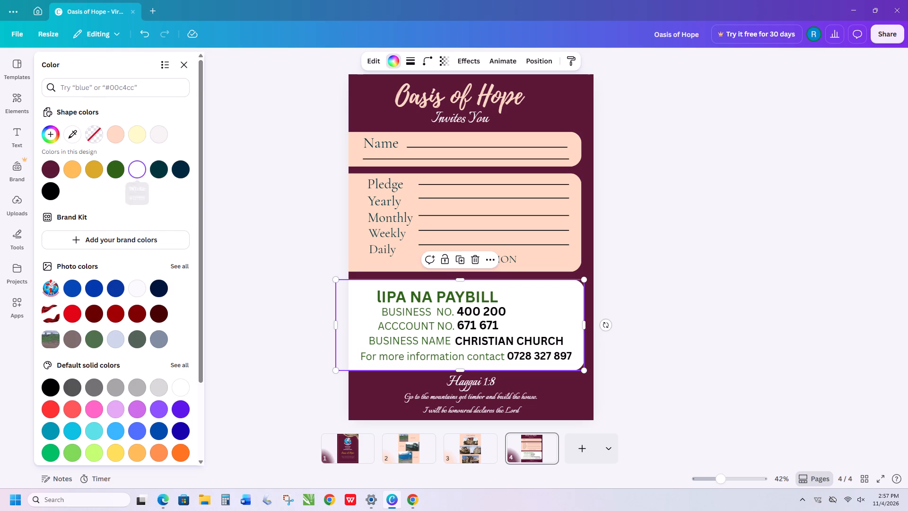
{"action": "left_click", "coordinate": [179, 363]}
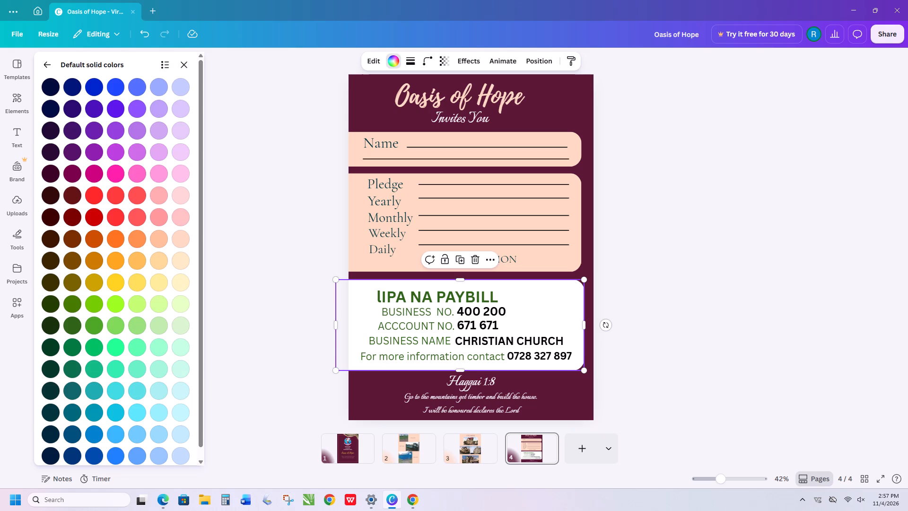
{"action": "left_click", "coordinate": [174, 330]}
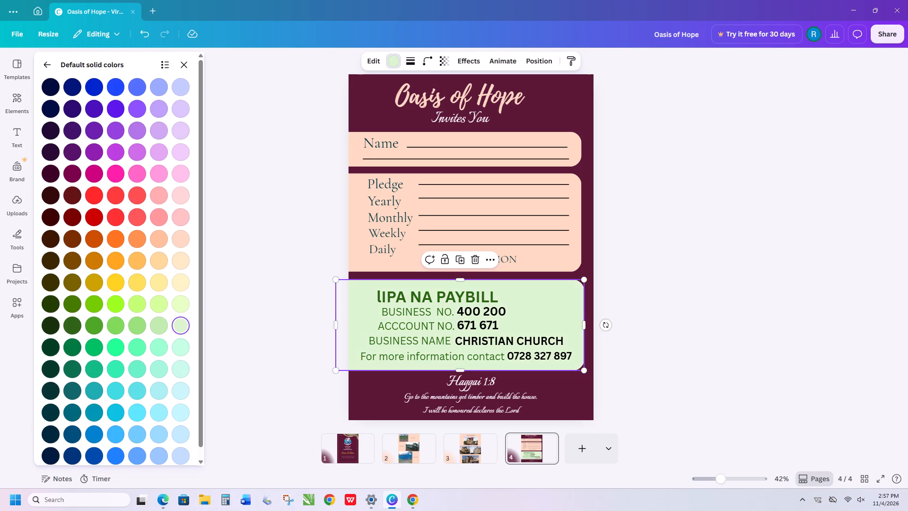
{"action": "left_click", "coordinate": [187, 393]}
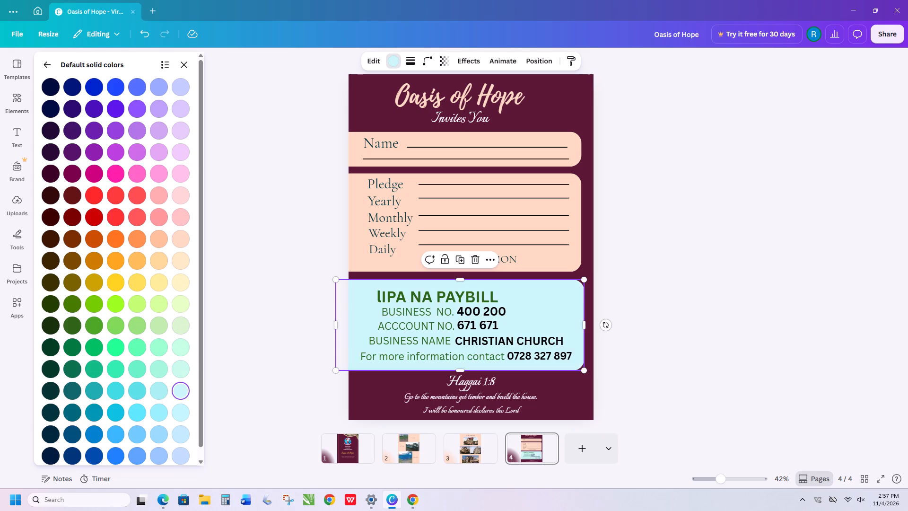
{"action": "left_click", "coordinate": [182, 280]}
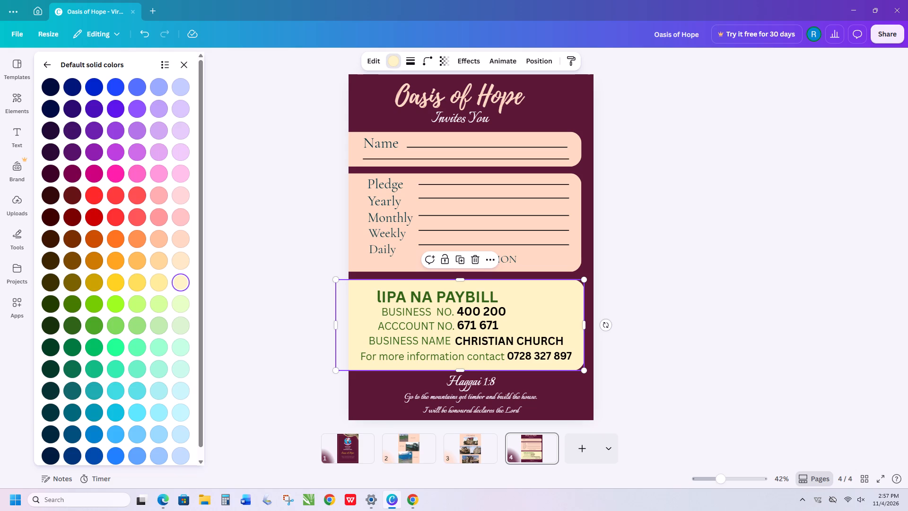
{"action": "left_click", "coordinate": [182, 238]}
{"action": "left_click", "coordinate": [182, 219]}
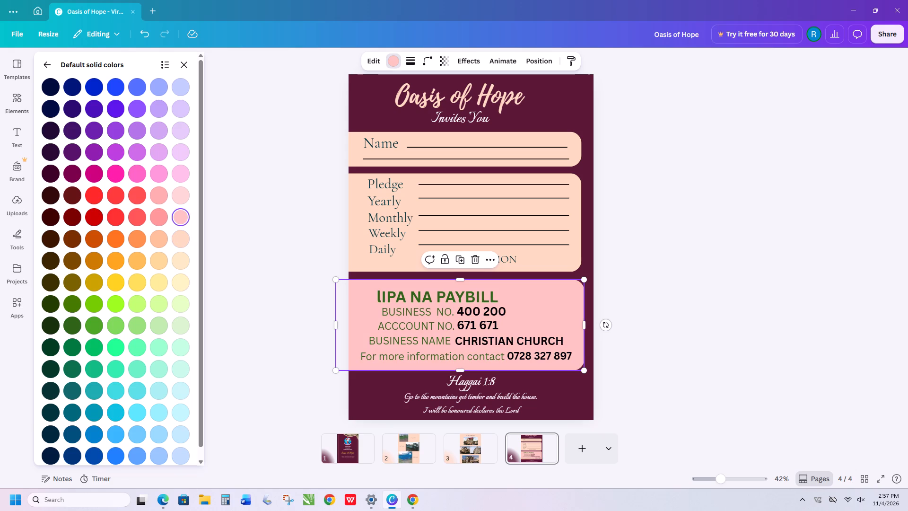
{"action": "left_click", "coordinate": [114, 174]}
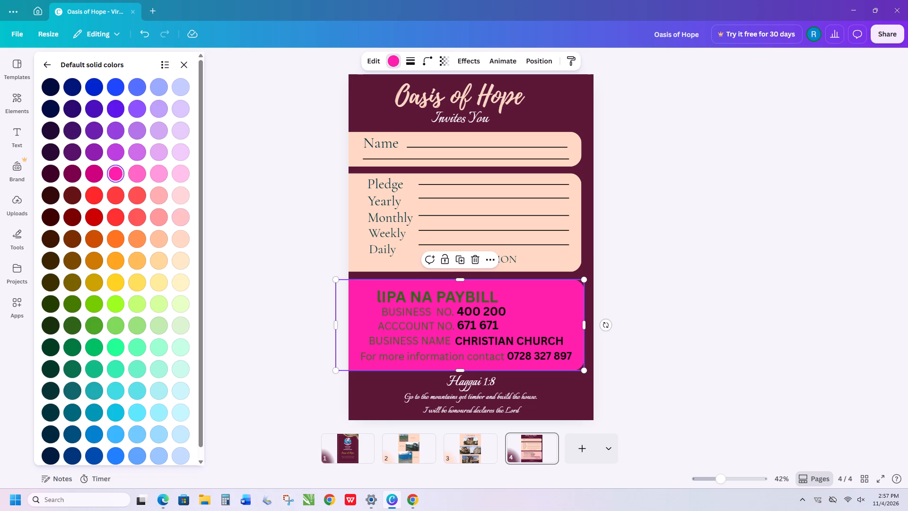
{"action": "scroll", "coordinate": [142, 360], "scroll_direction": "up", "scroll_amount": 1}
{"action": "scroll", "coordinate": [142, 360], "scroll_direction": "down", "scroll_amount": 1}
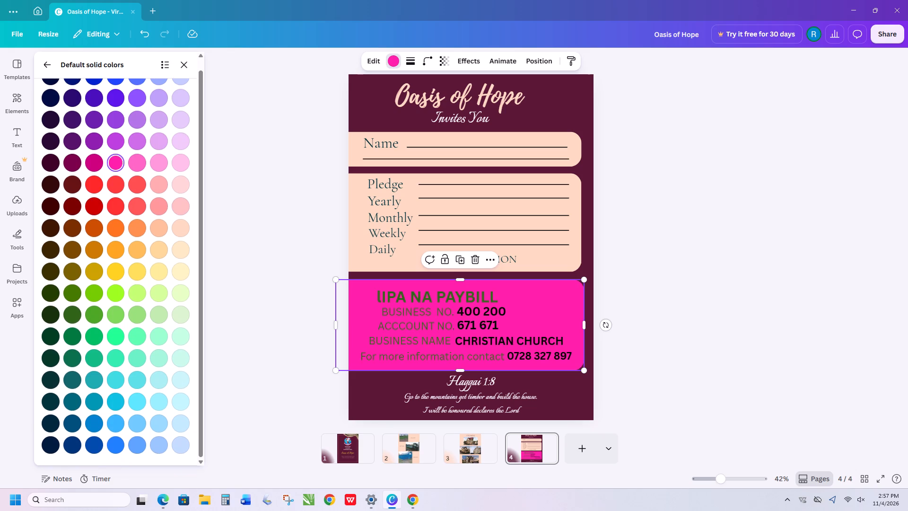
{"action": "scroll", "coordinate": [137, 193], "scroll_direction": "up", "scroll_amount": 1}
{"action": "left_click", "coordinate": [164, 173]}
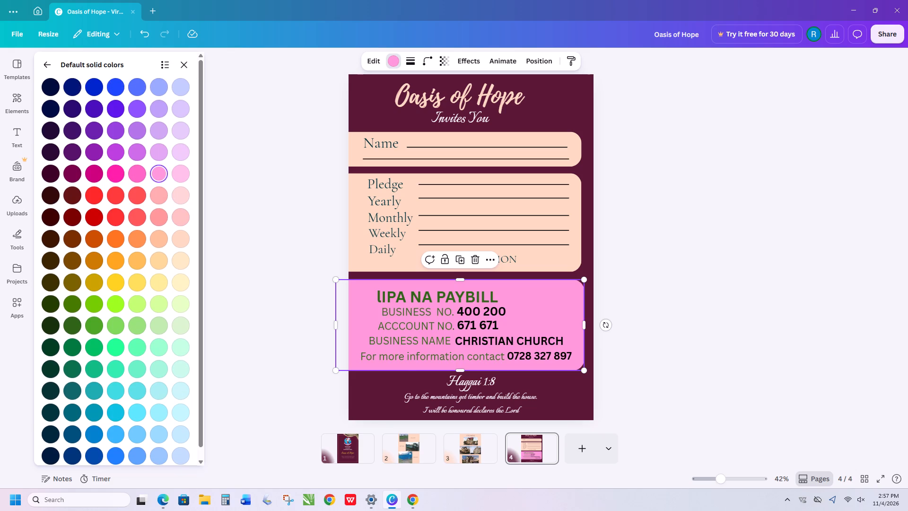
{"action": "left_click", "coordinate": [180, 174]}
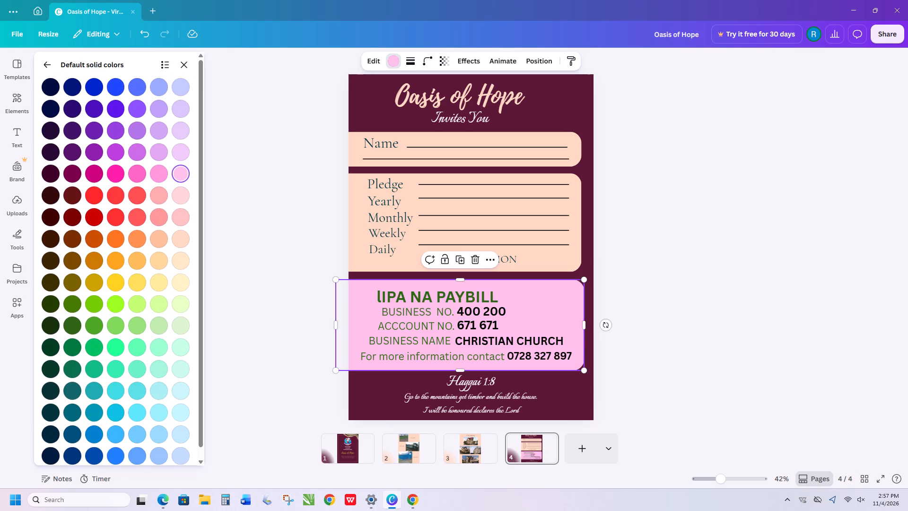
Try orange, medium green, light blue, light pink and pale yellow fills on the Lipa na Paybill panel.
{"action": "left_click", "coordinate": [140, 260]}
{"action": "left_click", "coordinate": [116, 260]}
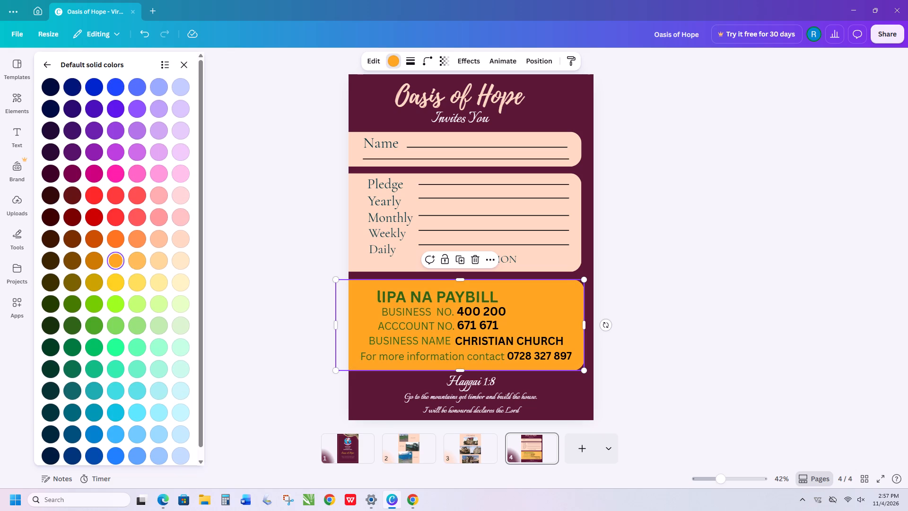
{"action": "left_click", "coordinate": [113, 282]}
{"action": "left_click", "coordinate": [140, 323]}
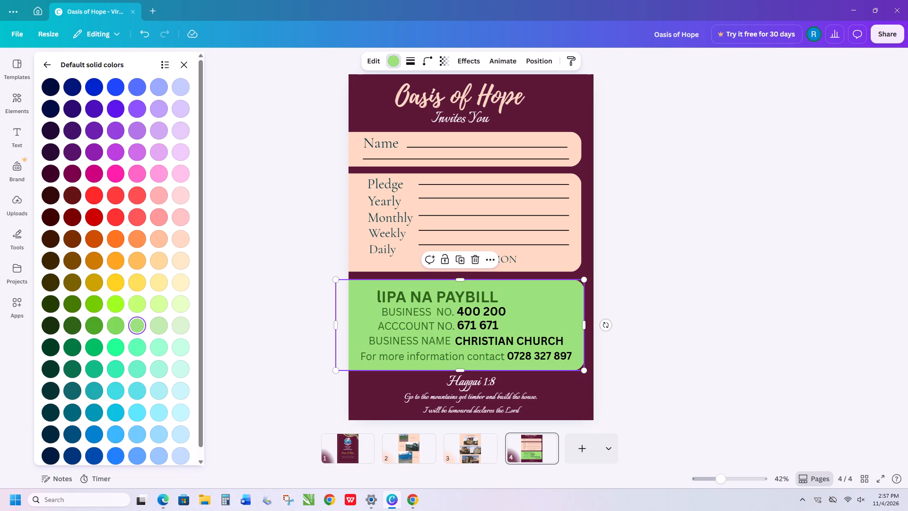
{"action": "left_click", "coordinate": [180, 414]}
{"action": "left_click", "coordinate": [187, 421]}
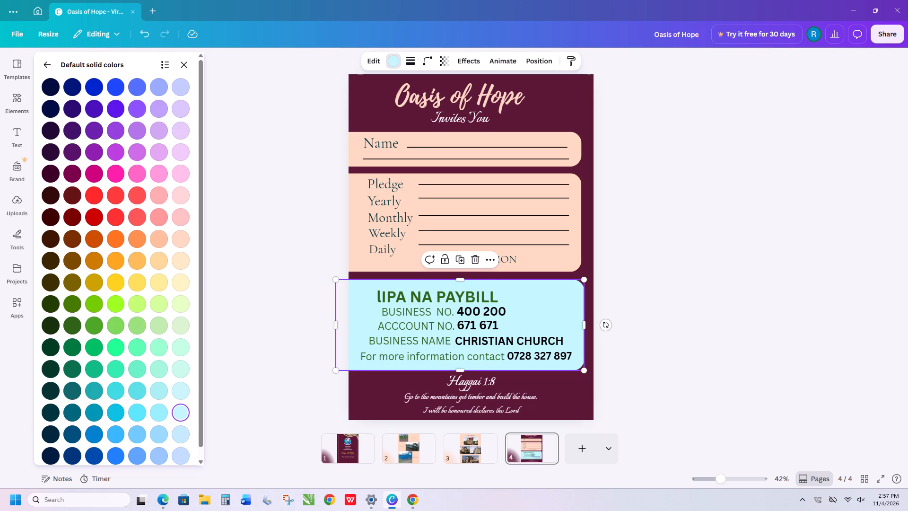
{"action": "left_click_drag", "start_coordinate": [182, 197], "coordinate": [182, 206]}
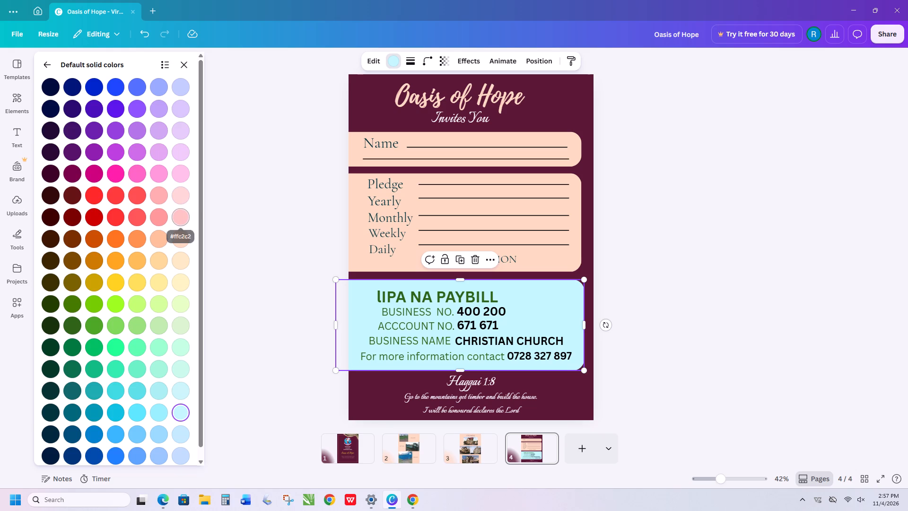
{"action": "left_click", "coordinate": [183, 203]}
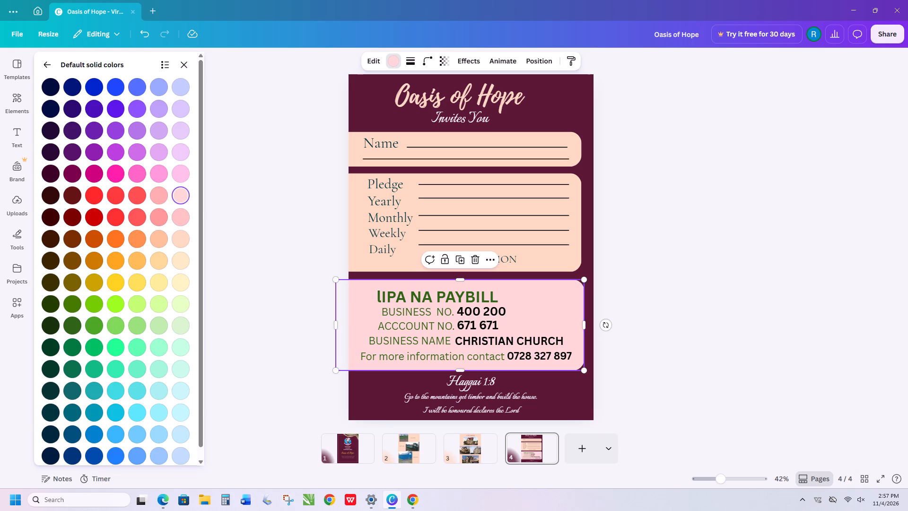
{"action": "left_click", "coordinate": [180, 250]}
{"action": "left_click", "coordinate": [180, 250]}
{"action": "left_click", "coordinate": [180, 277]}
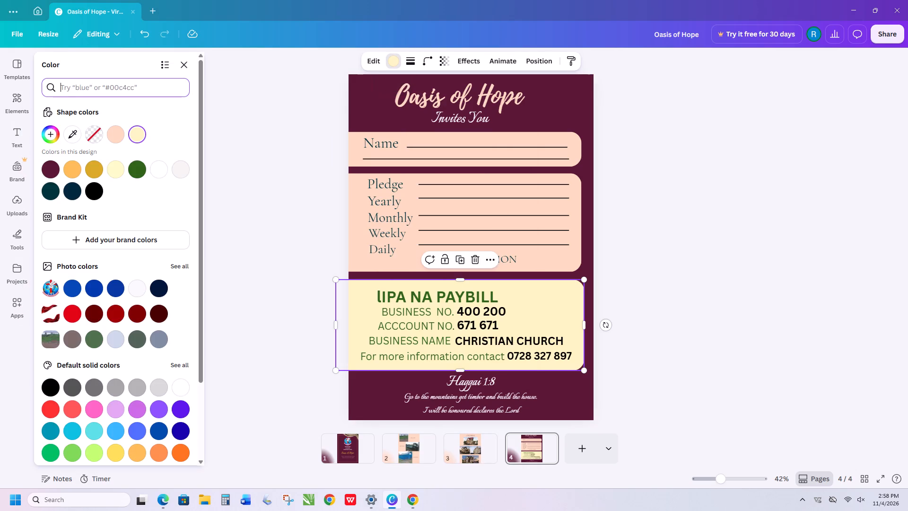
{"action": "key", "text": "ctrl+v"}
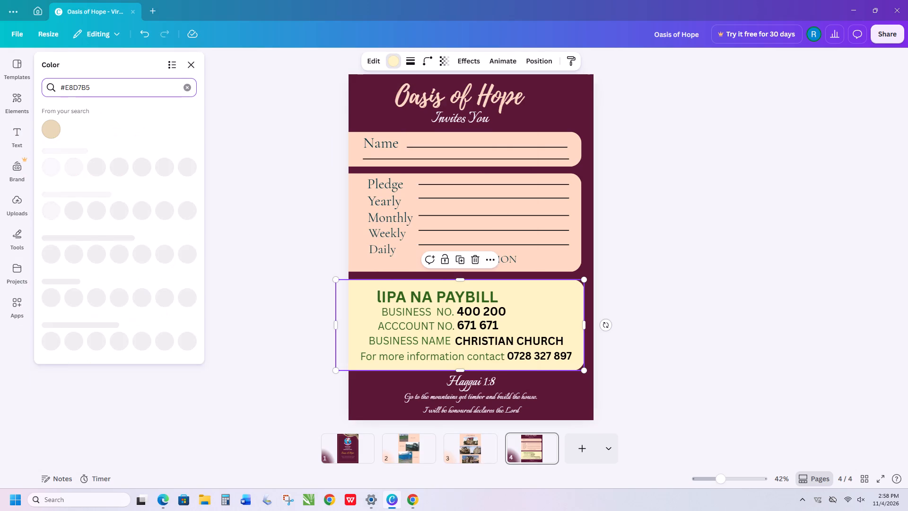
{"action": "left_click", "coordinate": [51, 127]}
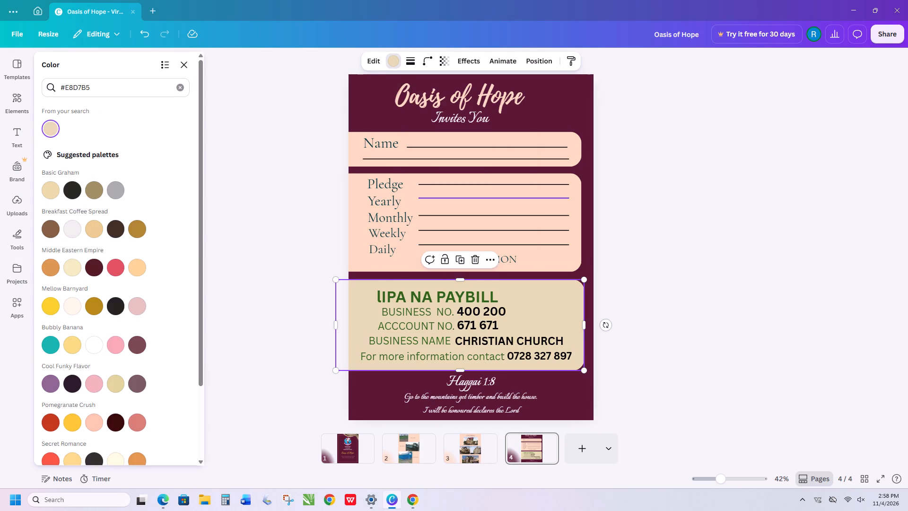
{"action": "left_click", "coordinate": [627, 239]}
{"action": "left_click", "coordinate": [627, 239]}
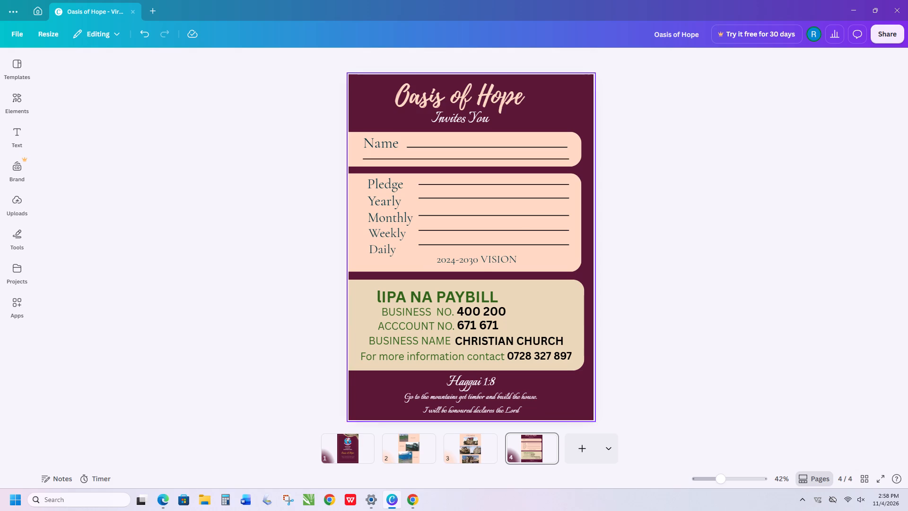
Recolour the page 4 Oasis of Hope title white, after checking the page 1 title's colour and trying gray orange #d9a928 and light yellow #fffac8.
{"action": "left_click", "coordinate": [344, 446]}
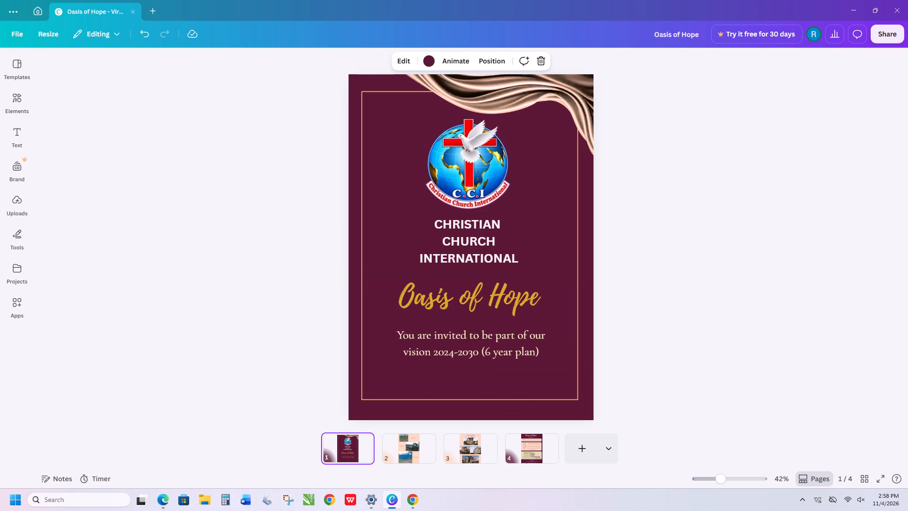
{"action": "left_click", "coordinate": [458, 314]}
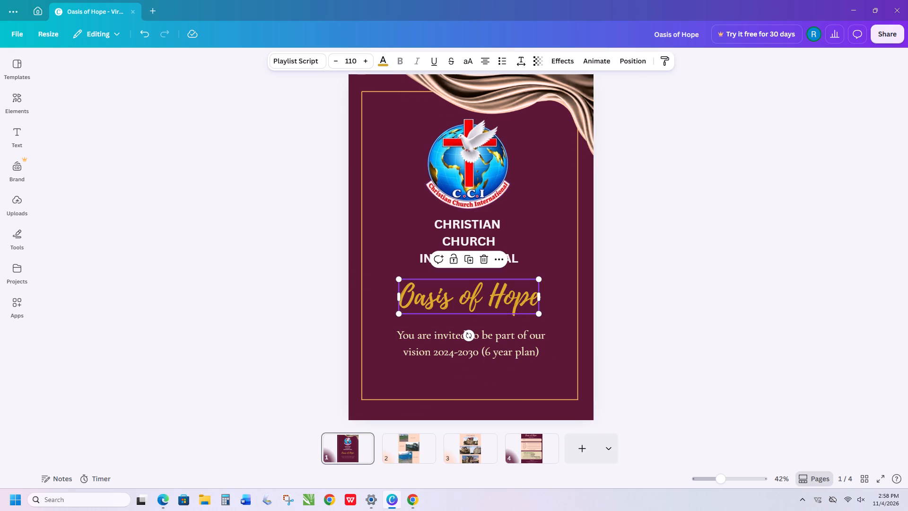
{"action": "left_click", "coordinate": [374, 67]}
{"action": "left_click", "coordinate": [380, 65]}
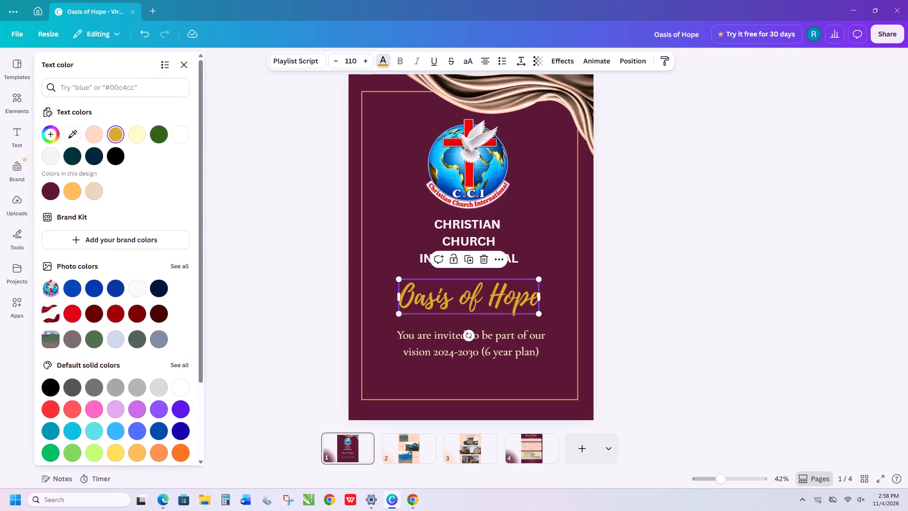
{"action": "left_click", "coordinate": [585, 211]}
{"action": "left_click", "coordinate": [526, 449]}
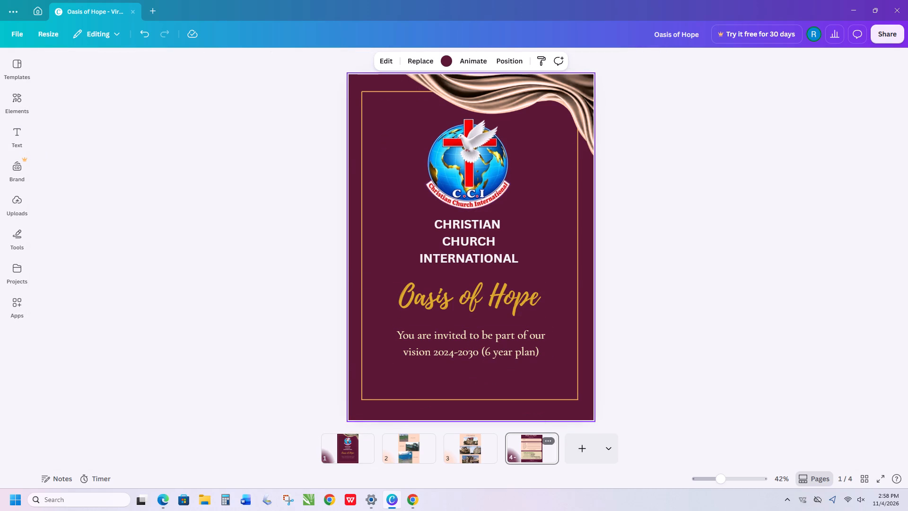
{"action": "left_click", "coordinate": [427, 79]}
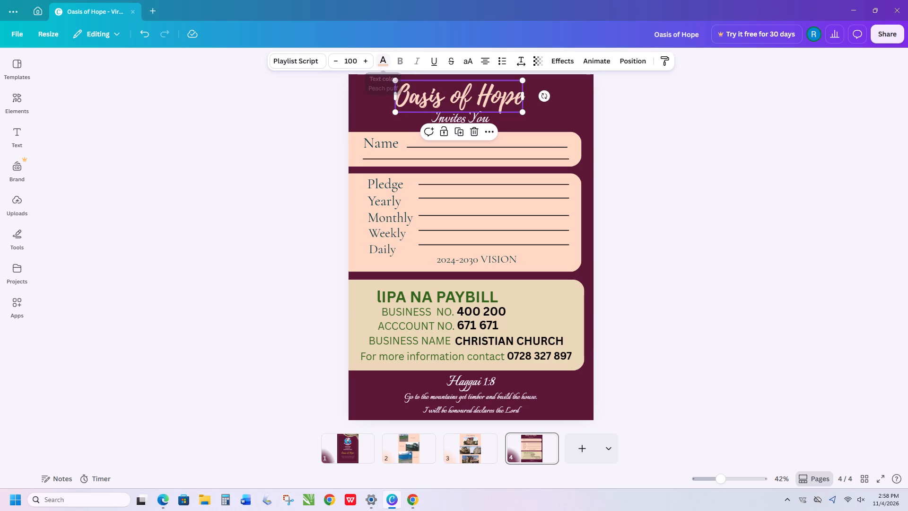
{"action": "left_click", "coordinate": [379, 63]}
{"action": "left_click", "coordinate": [114, 138]}
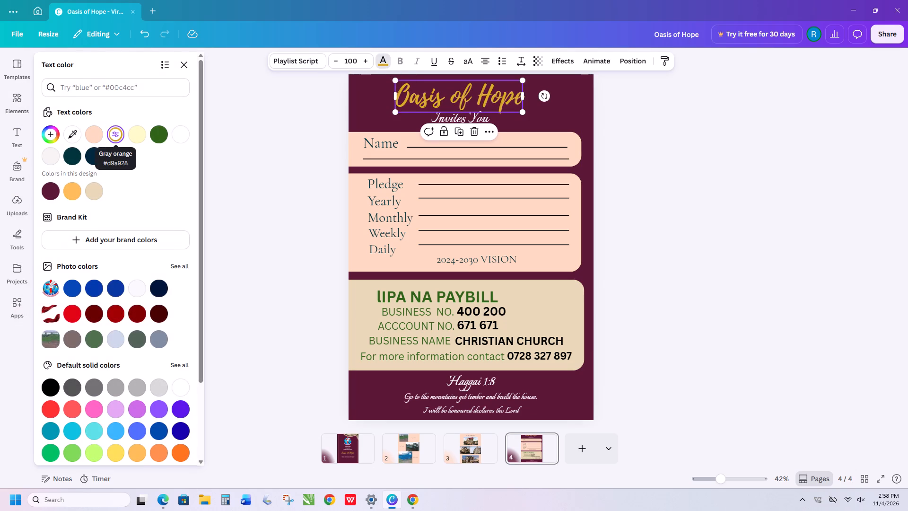
{"action": "left_click", "coordinate": [140, 130]}
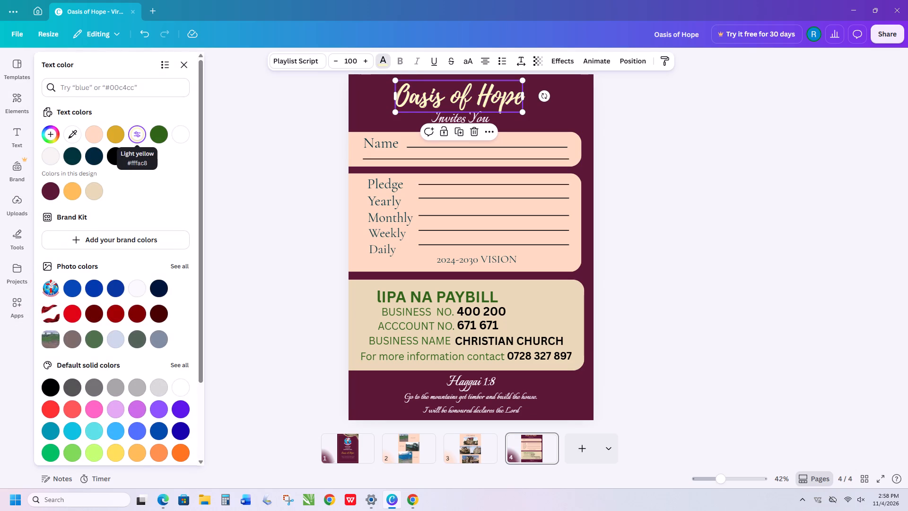
{"action": "left_click", "coordinate": [178, 392]}
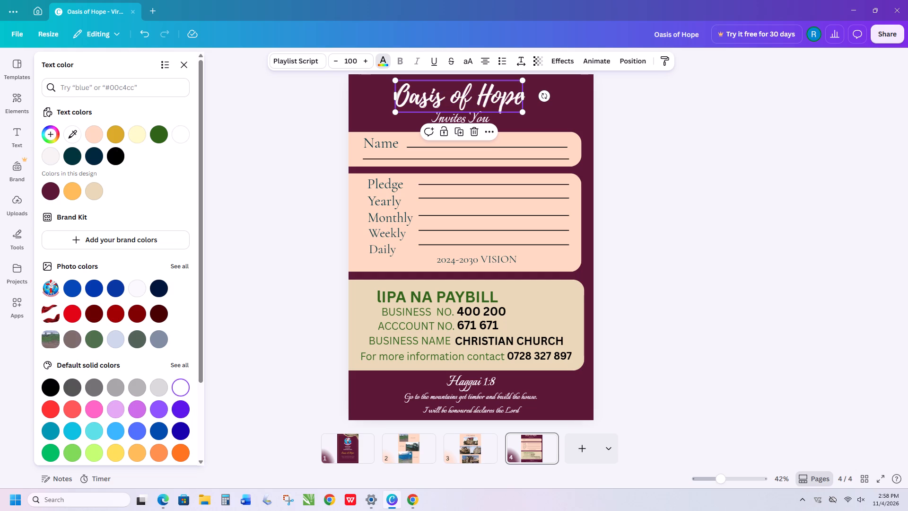
{"action": "double_click", "coordinate": [217, 342]}
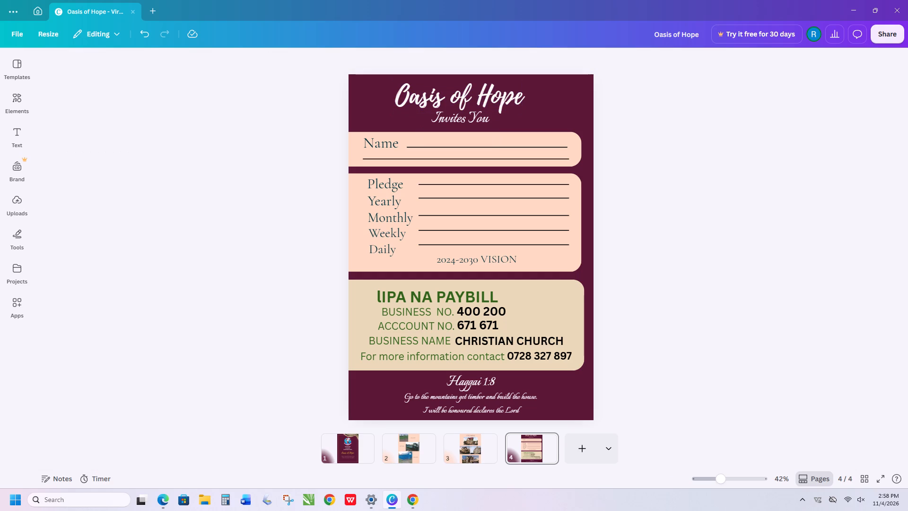
Recolour the Invites You text on page 4 with peach #ffbd59.
{"action": "left_click", "coordinate": [438, 118]}
{"action": "left_click", "coordinate": [390, 65]}
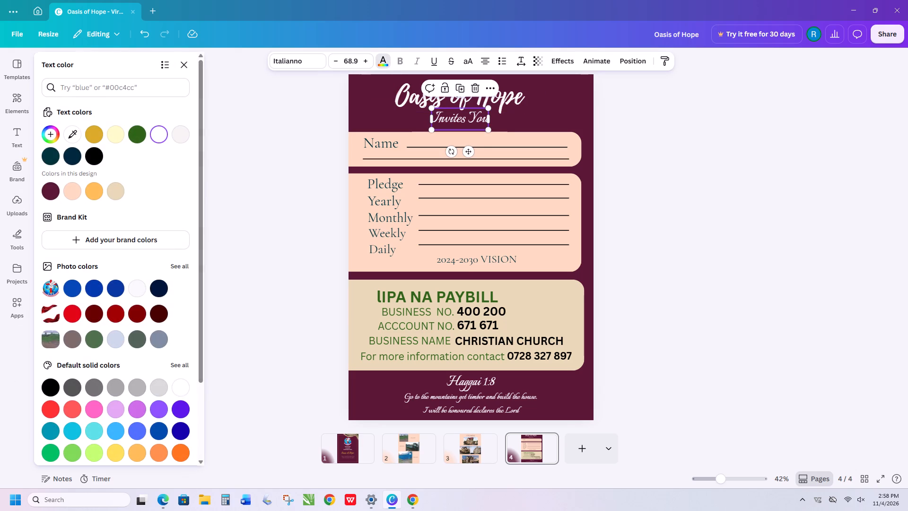
{"action": "left_click", "coordinate": [96, 188]}
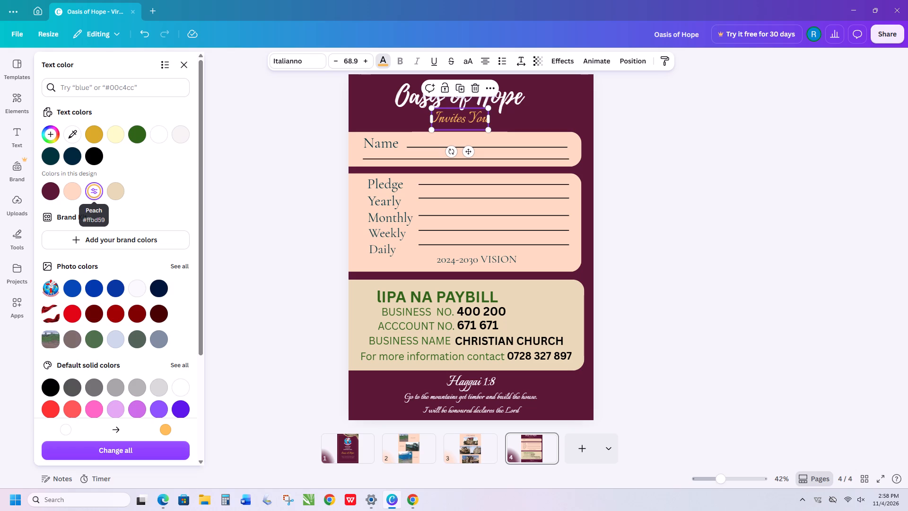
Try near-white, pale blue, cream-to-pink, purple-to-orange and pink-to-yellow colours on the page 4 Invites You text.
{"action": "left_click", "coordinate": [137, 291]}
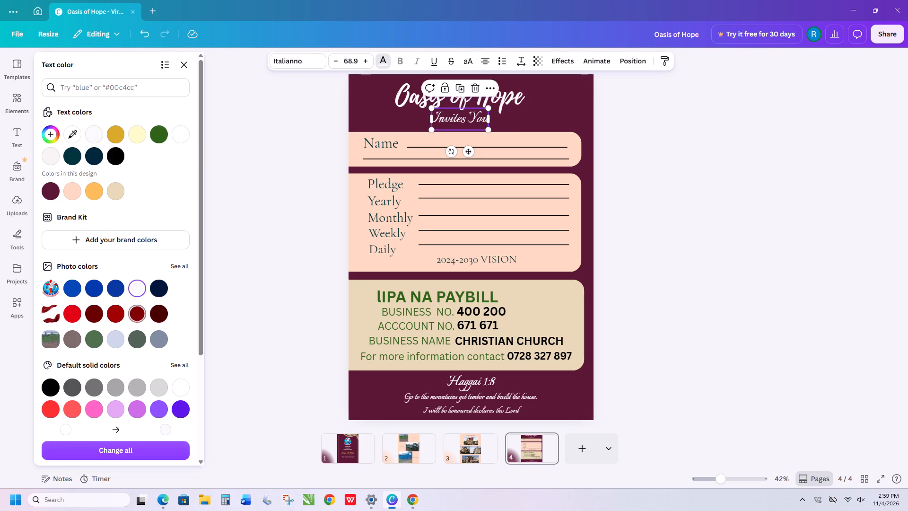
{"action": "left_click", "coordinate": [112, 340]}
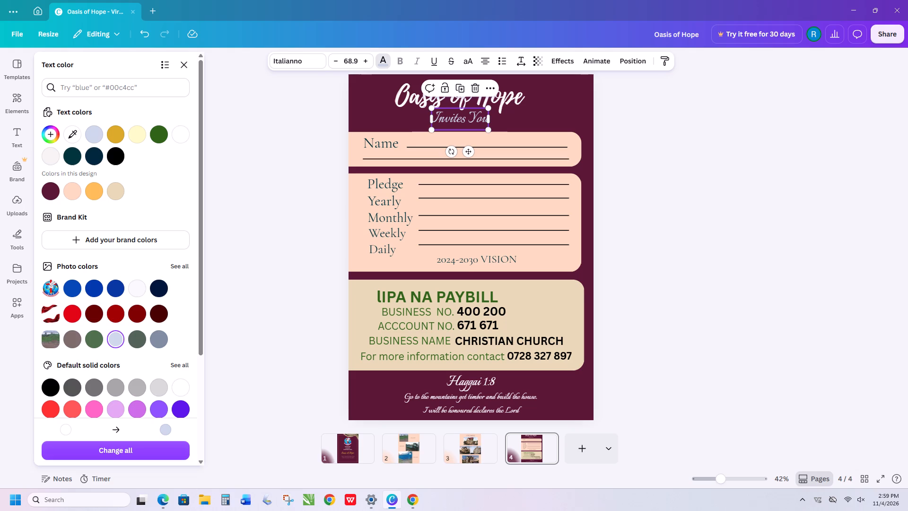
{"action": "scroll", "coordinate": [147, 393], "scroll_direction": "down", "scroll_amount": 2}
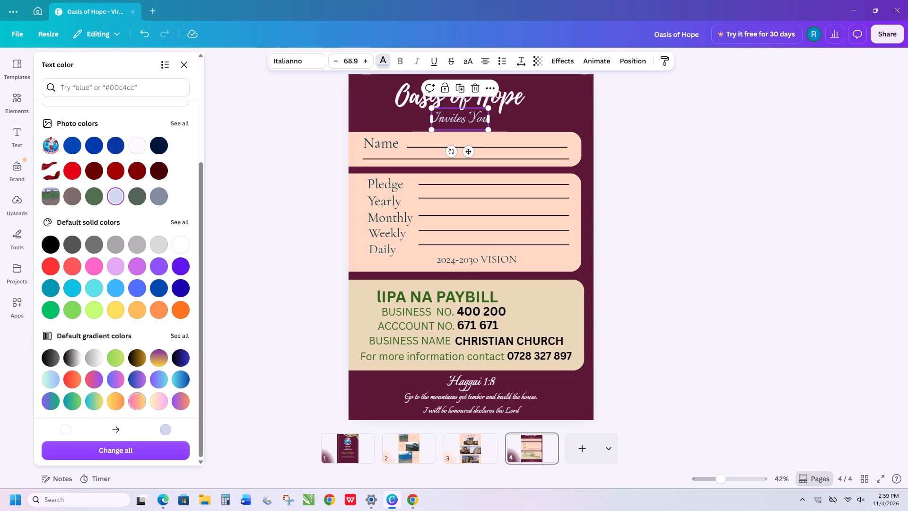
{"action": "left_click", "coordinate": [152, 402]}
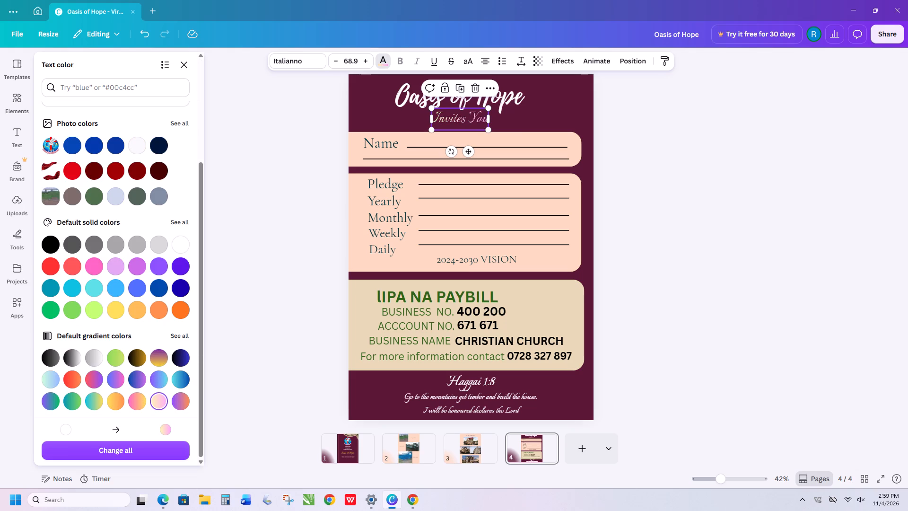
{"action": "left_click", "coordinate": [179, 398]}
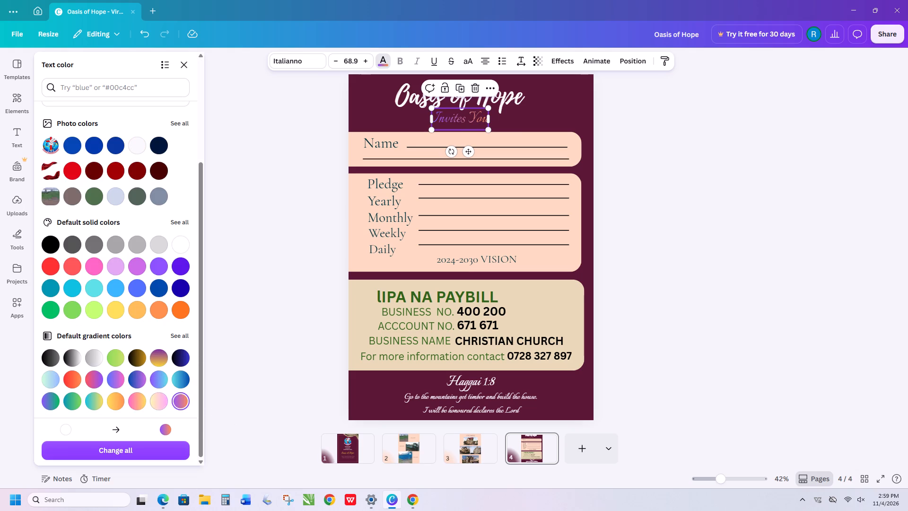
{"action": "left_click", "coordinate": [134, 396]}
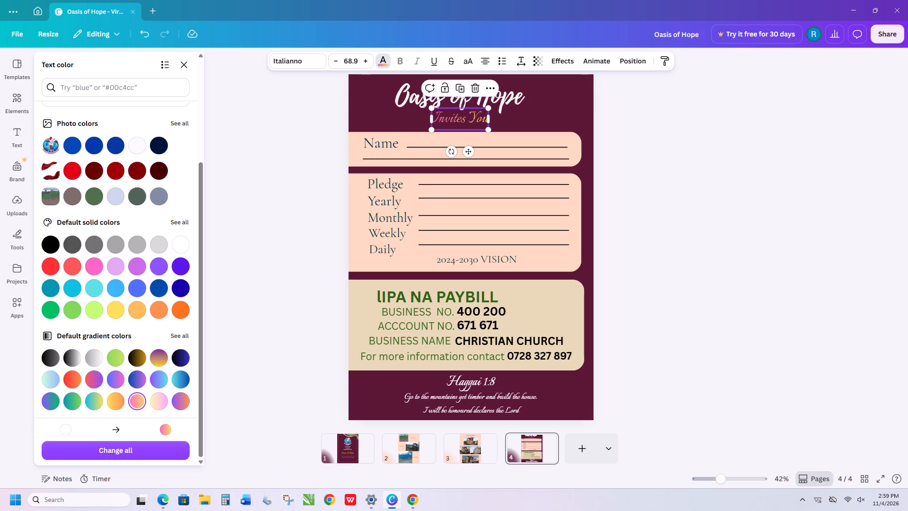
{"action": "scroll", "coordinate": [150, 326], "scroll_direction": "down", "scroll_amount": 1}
Apply the soft pink-to-cream linear gradient to the Invites You text, after trying vivid pink-to-yellow and metallic rose gradients from the full set.
{"action": "left_click", "coordinate": [180, 332]}
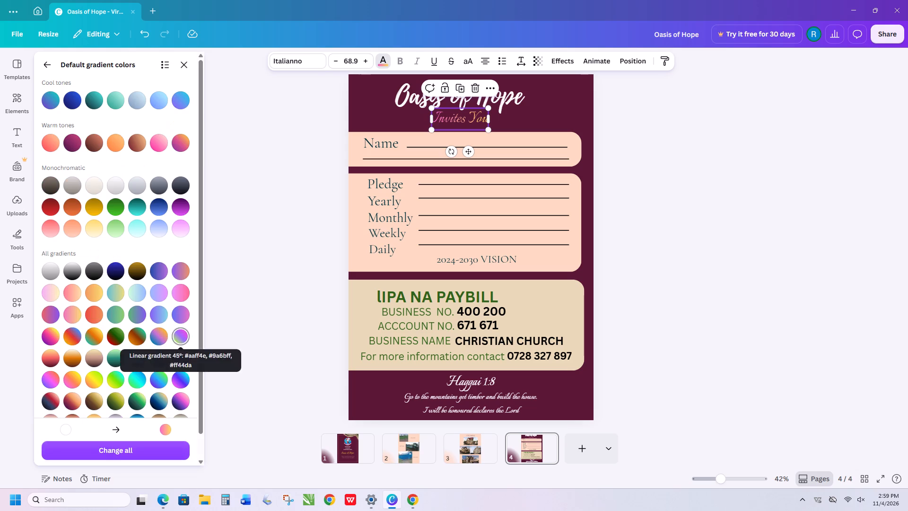
{"action": "left_click", "coordinate": [78, 382]}
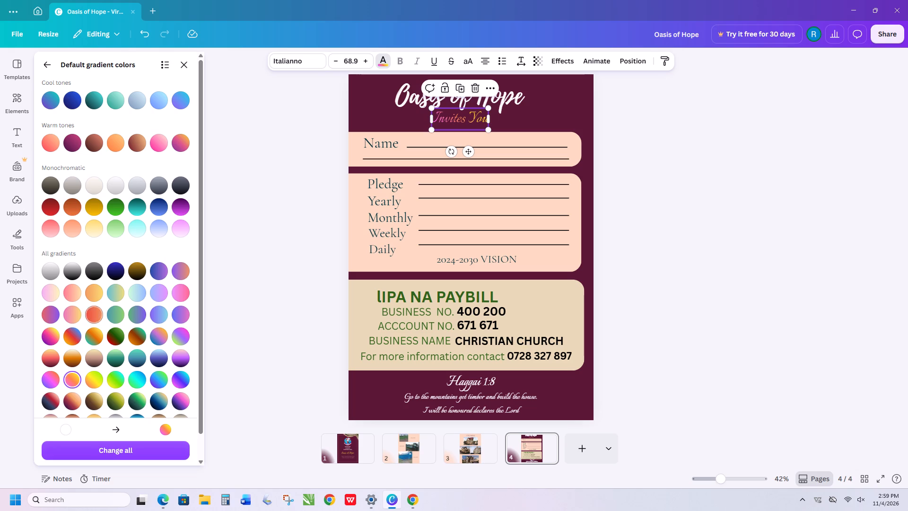
{"action": "left_click", "coordinate": [51, 297]}
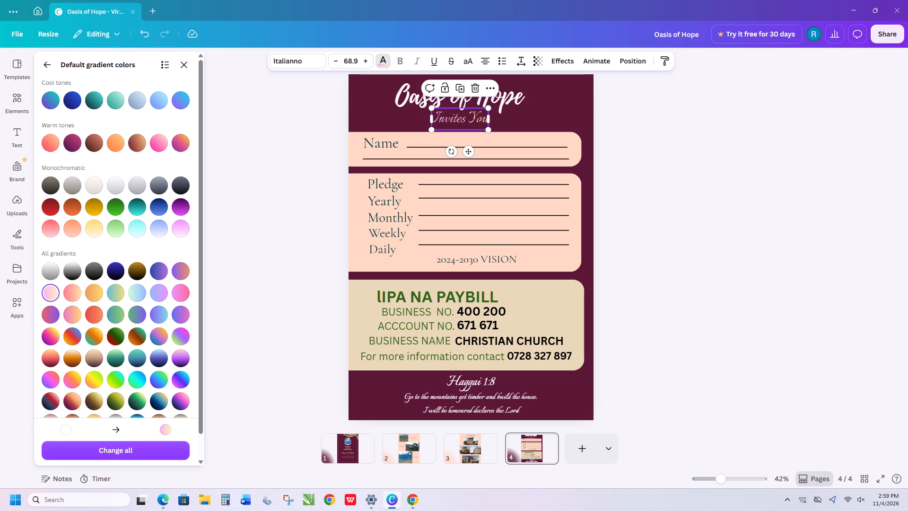
{"action": "scroll", "coordinate": [137, 286], "scroll_direction": "up", "scroll_amount": 1}
{"action": "scroll", "coordinate": [164, 281], "scroll_direction": "down", "scroll_amount": 3}
{"action": "left_click", "coordinate": [177, 391]}
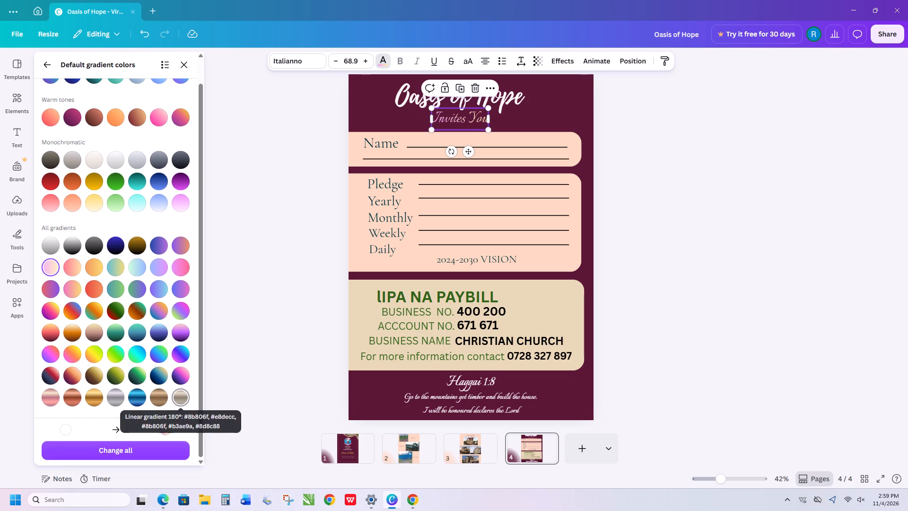
{"action": "left_click", "coordinate": [48, 400]}
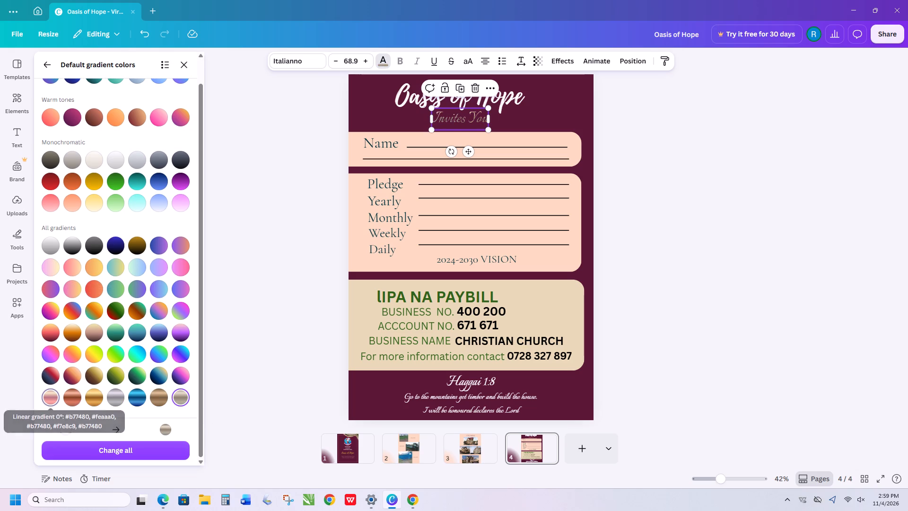
{"action": "left_click", "coordinate": [54, 271]}
{"action": "left_click", "coordinate": [677, 269]}
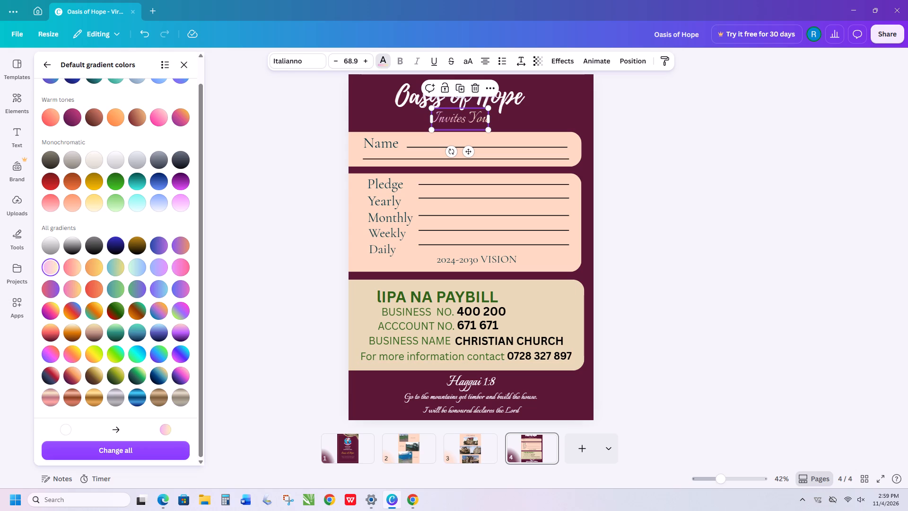
{"action": "left_click", "coordinate": [677, 269]}
{"action": "left_click", "coordinate": [677, 269]}
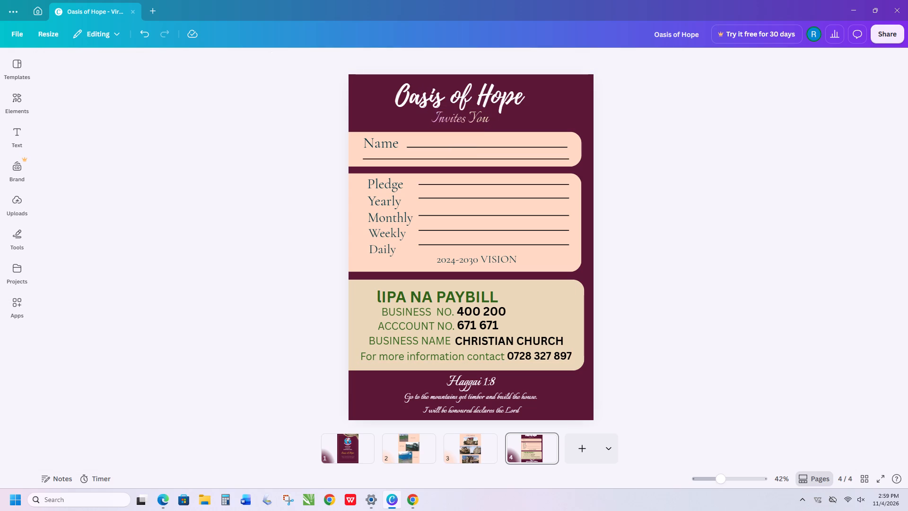
Look through pages 3, 2 and 1 to compare their colours with page 4.
{"action": "left_click", "coordinate": [475, 456]}
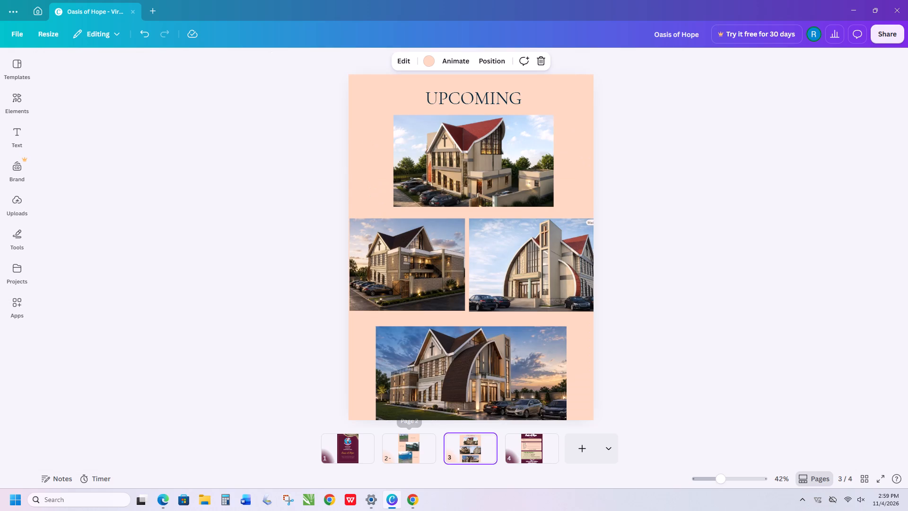
{"action": "left_click", "coordinate": [427, 451]}
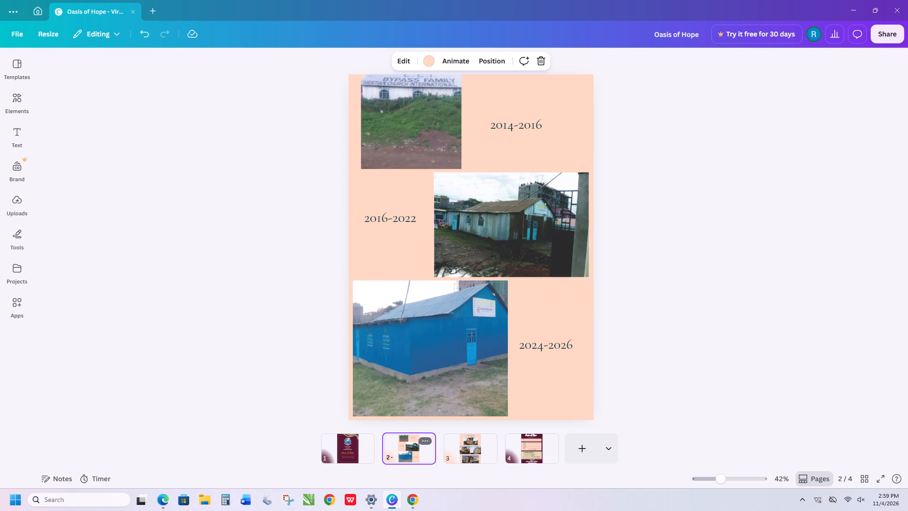
{"action": "left_click", "coordinate": [361, 451]}
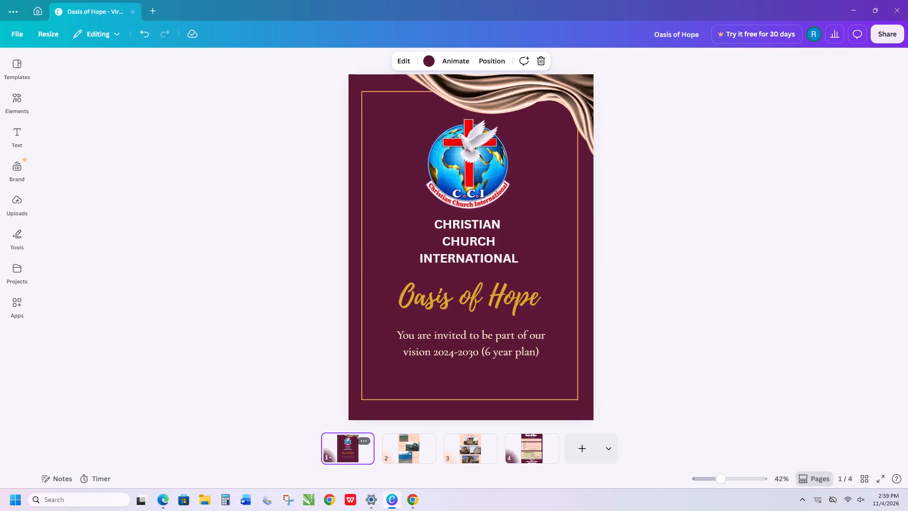
{"action": "left_click", "coordinate": [415, 448]}
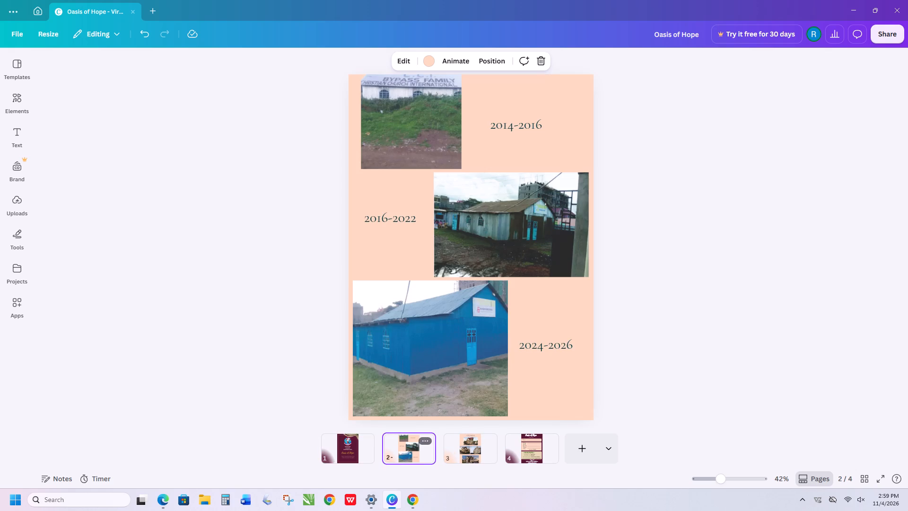
{"action": "left_click", "coordinate": [450, 449]}
{"action": "left_click", "coordinate": [528, 443]}
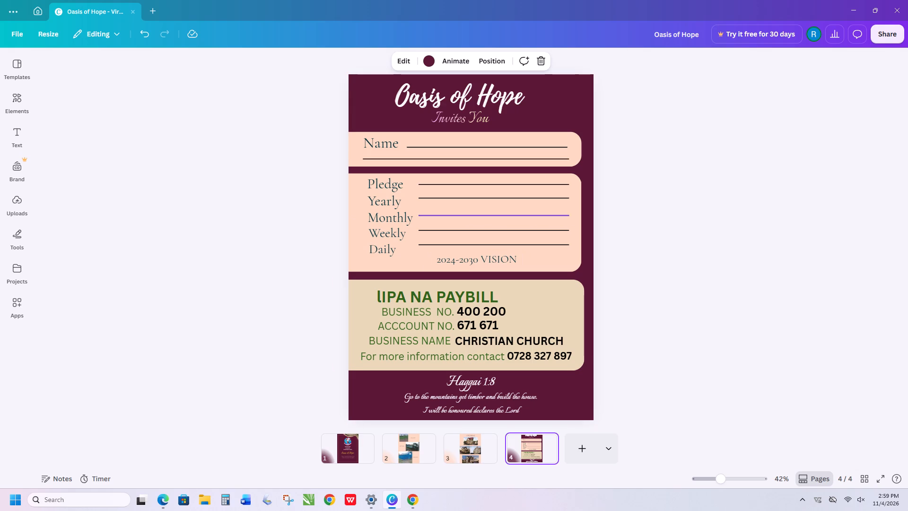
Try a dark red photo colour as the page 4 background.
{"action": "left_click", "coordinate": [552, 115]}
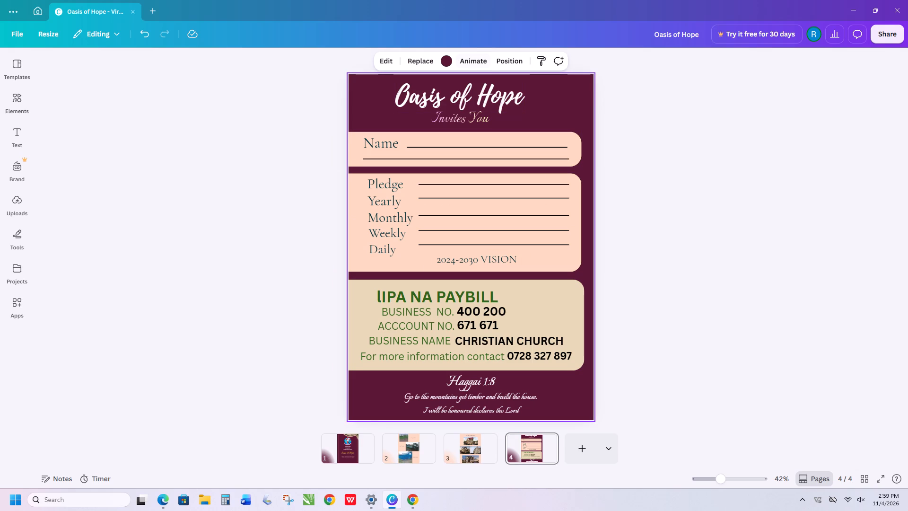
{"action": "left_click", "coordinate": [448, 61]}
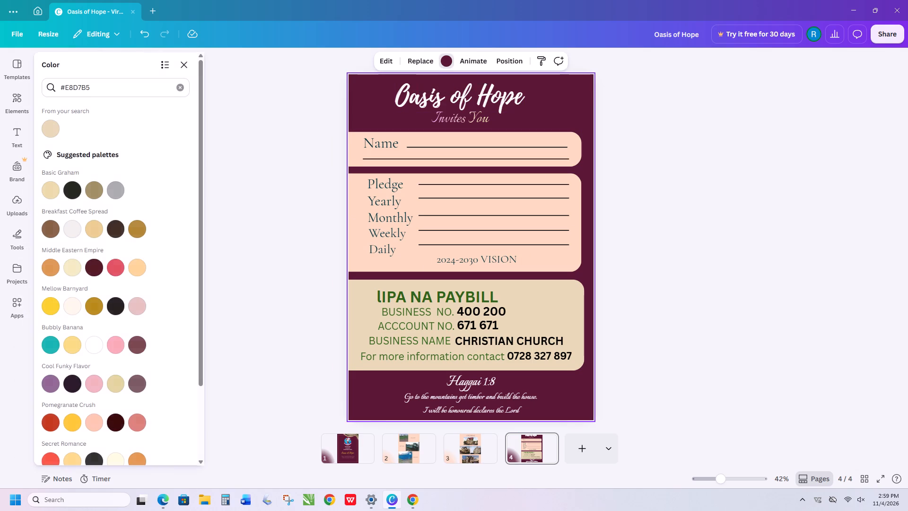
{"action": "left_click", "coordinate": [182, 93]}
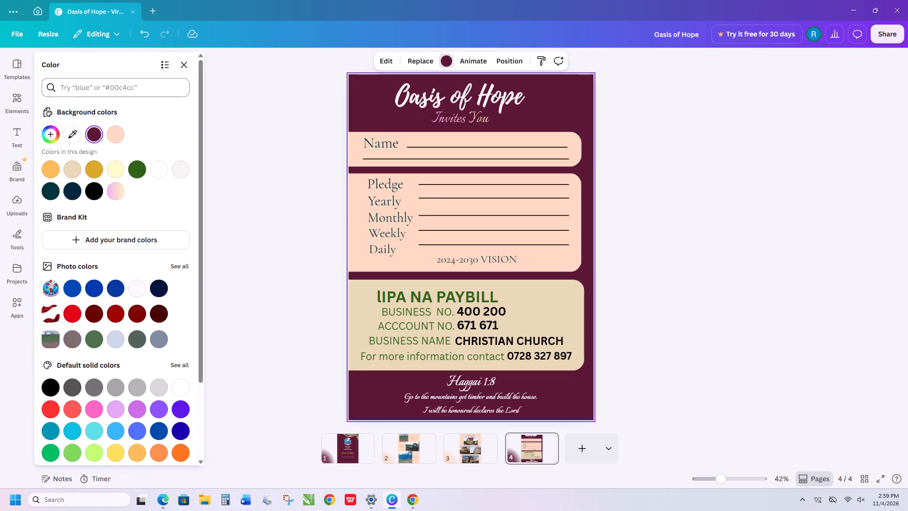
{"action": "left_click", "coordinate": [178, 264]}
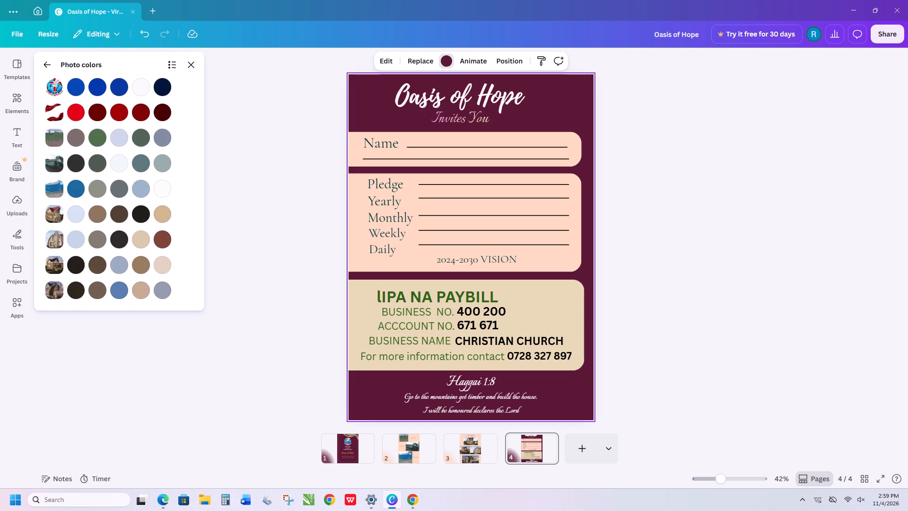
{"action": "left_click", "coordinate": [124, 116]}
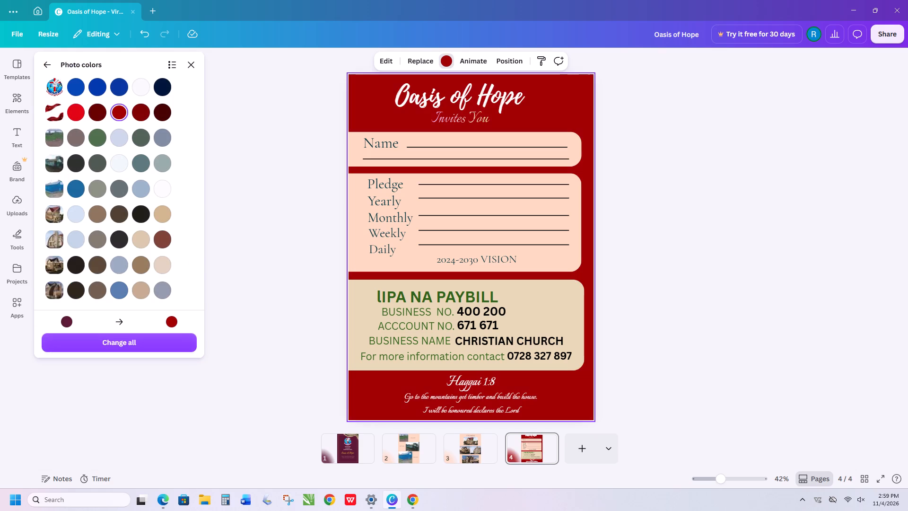
Copy the burgundy code #5C1837 from the page 1 background and apply it to the page 4 background.
{"action": "left_click", "coordinate": [366, 448]}
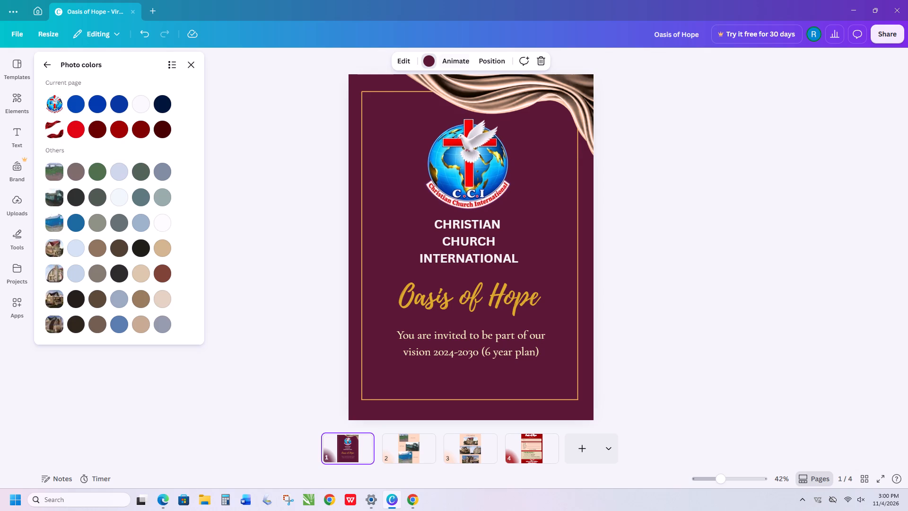
{"action": "left_click", "coordinate": [423, 59]}
{"action": "left_click", "coordinate": [423, 59]}
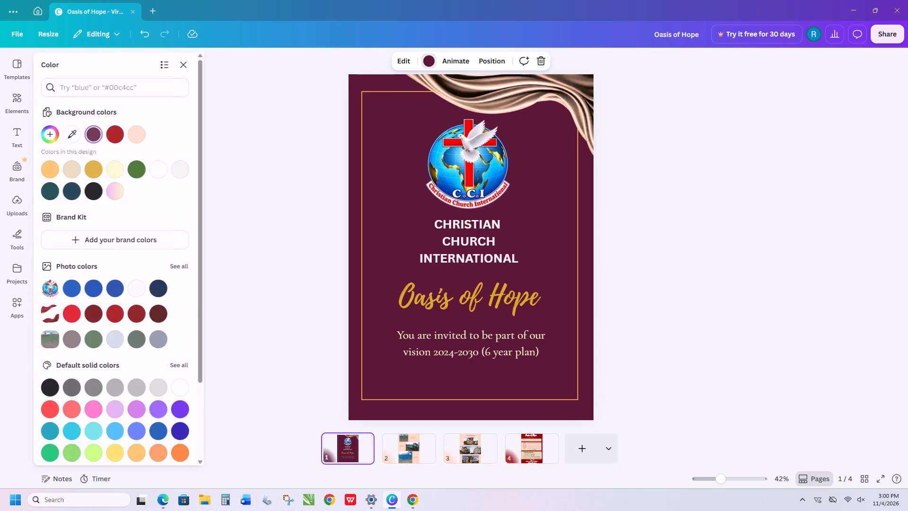
{"action": "left_click", "coordinate": [99, 135]}
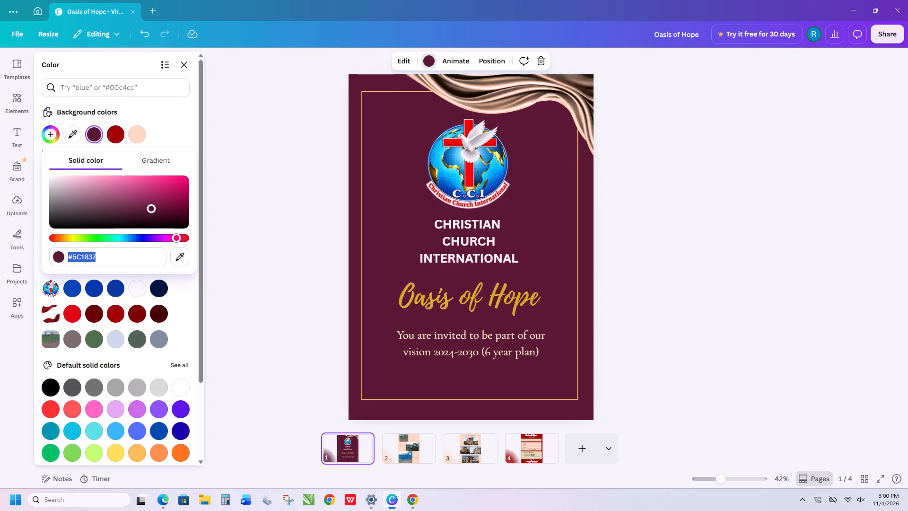
{"action": "key", "text": "ctrl+c"}
{"action": "key", "text": "ctrl+c"}
{"action": "key", "text": "ctrl+c"}
{"action": "key", "text": "ctrl+c"}
{"action": "key", "text": "ctrl+c"}
{"action": "key", "text": "ctrl+c"}
{"action": "key", "text": "ctrl+c"}
{"action": "key", "text": "ctrl+c"}
{"action": "left_click", "coordinate": [536, 451]}
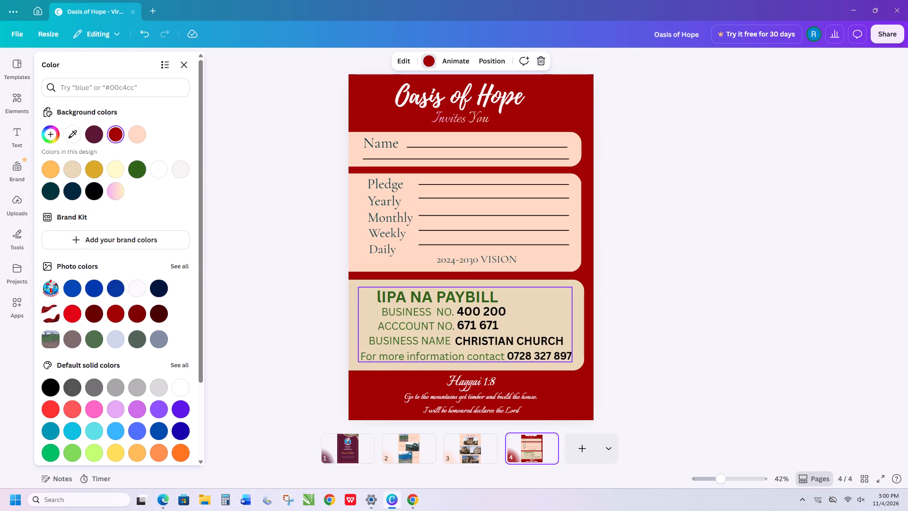
{"action": "left_click", "coordinate": [534, 390]}
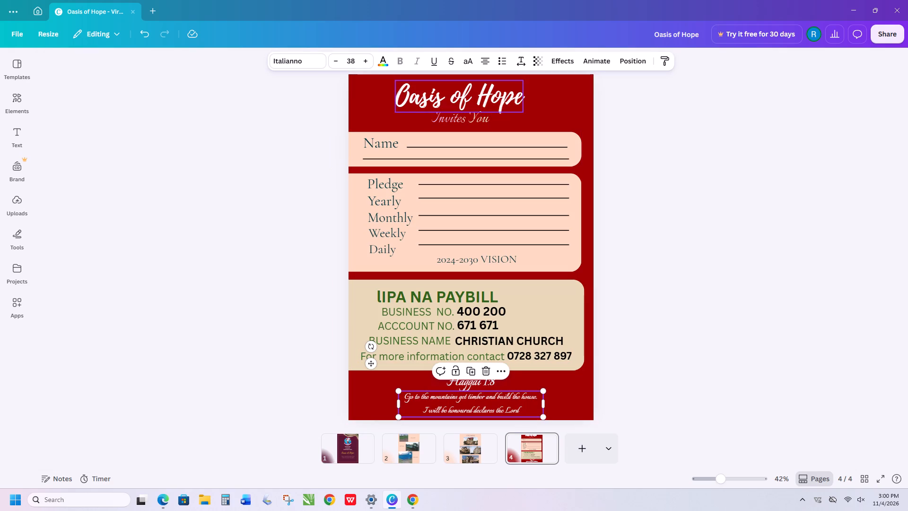
{"action": "left_click", "coordinate": [375, 88]}
{"action": "left_click", "coordinate": [442, 65]}
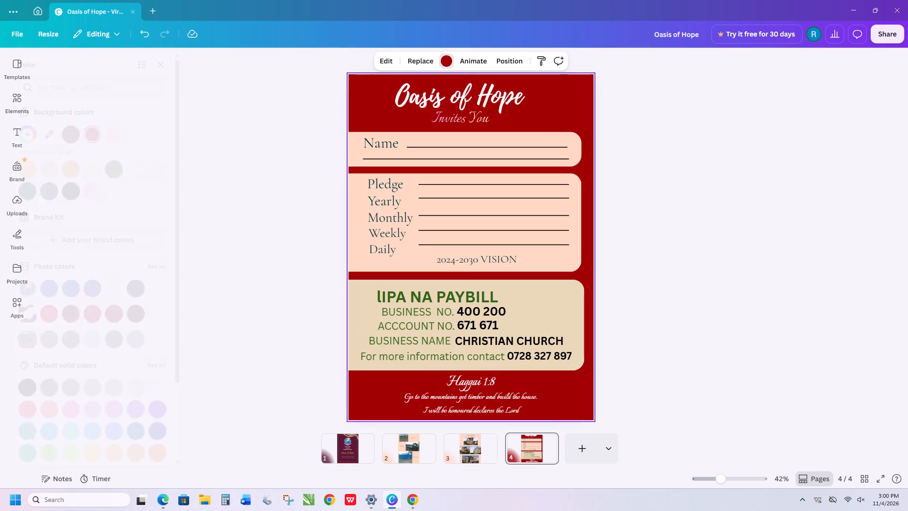
{"action": "left_click", "coordinate": [104, 90]}
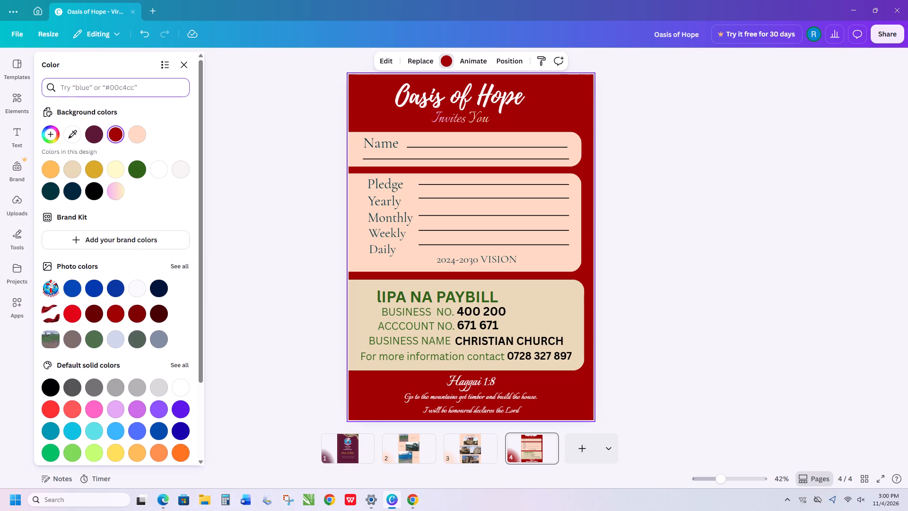
{"action": "key", "text": "ctrl+v"}
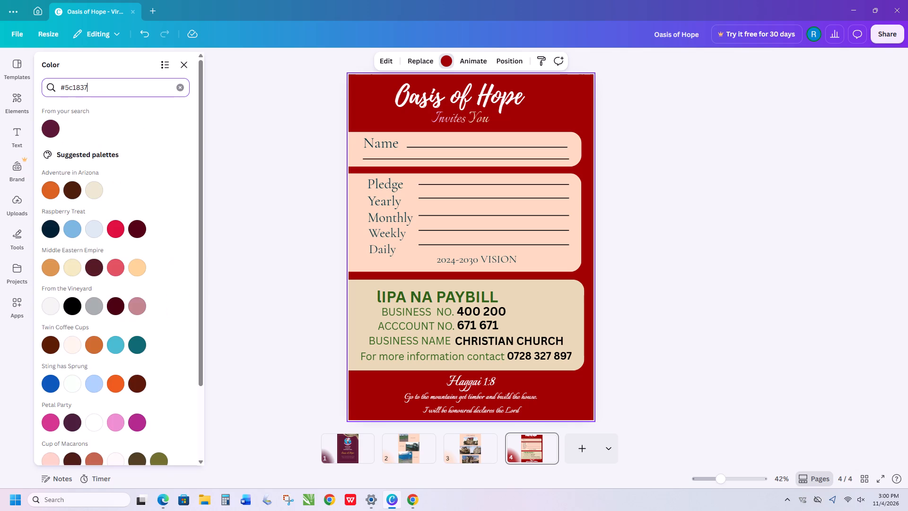
{"action": "left_click", "coordinate": [56, 135]}
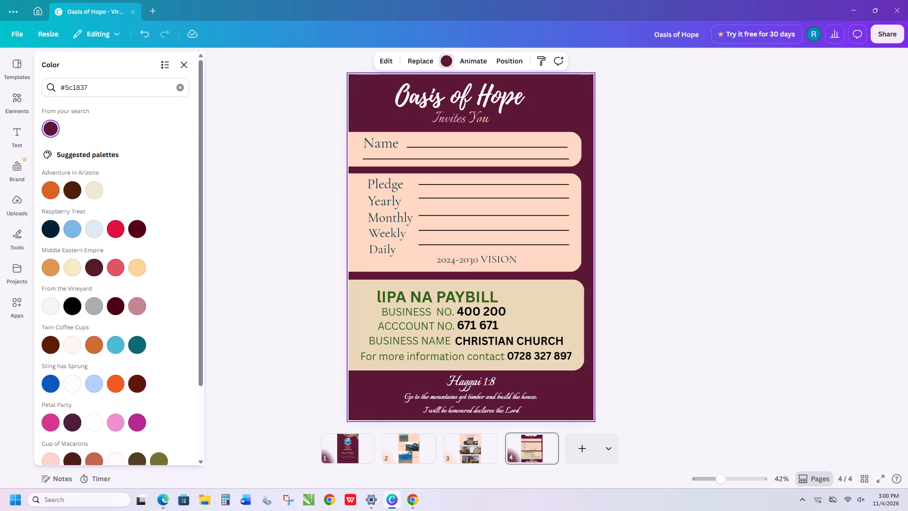
{"action": "left_click", "coordinate": [693, 238]}
{"action": "left_click", "coordinate": [693, 238]}
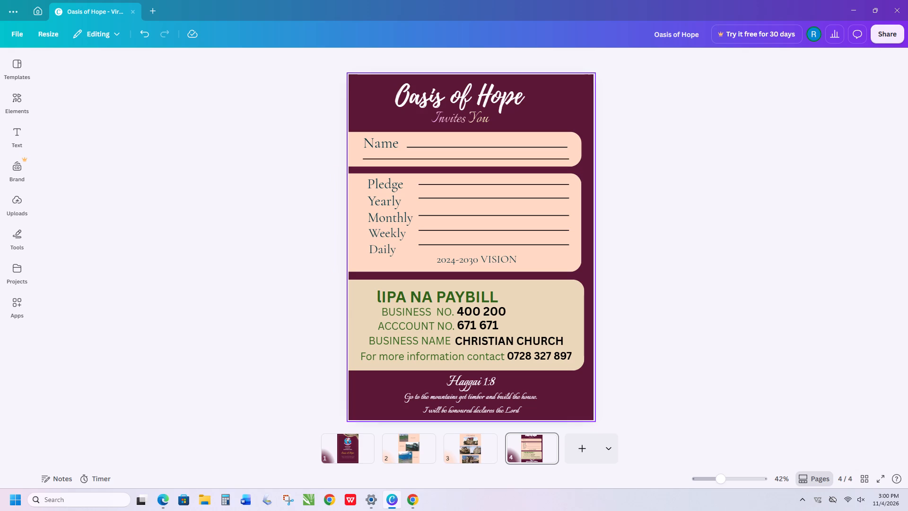
Capture page 2 of the booklet with Snipping Tool and save it as a PNG in the Screenshots folder, replacing the existing file.
{"action": "left_click", "coordinate": [413, 453]}
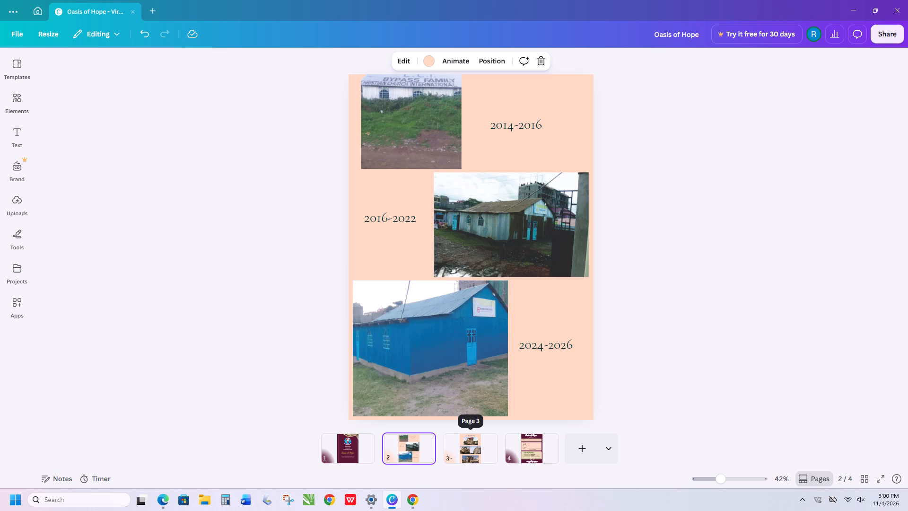
{"action": "left_click", "coordinate": [284, 491]}
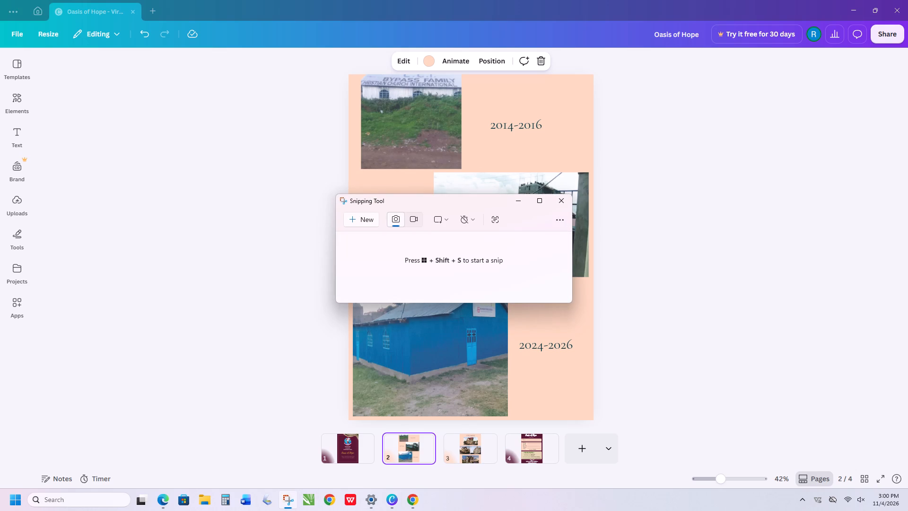
{"action": "left_click", "coordinate": [352, 216]}
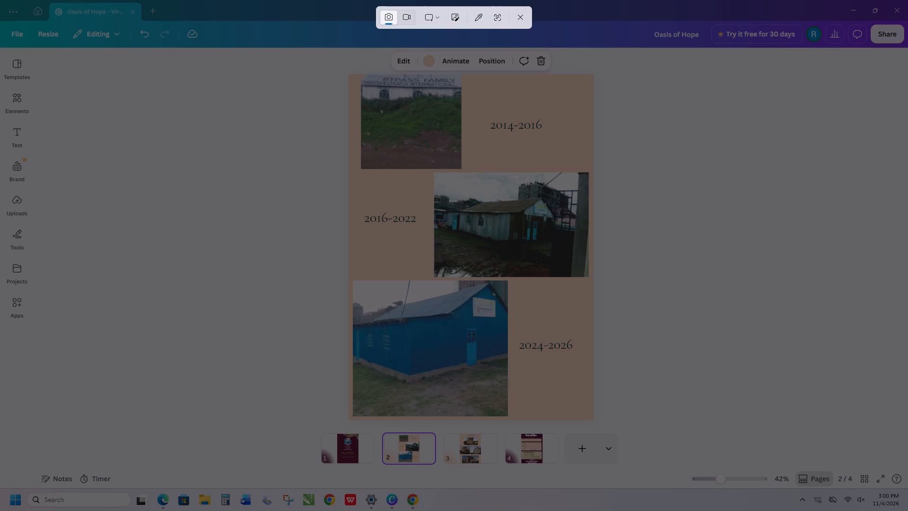
{"action": "left_click_drag", "start_coordinate": [348, 69], "coordinate": [604, 459]}
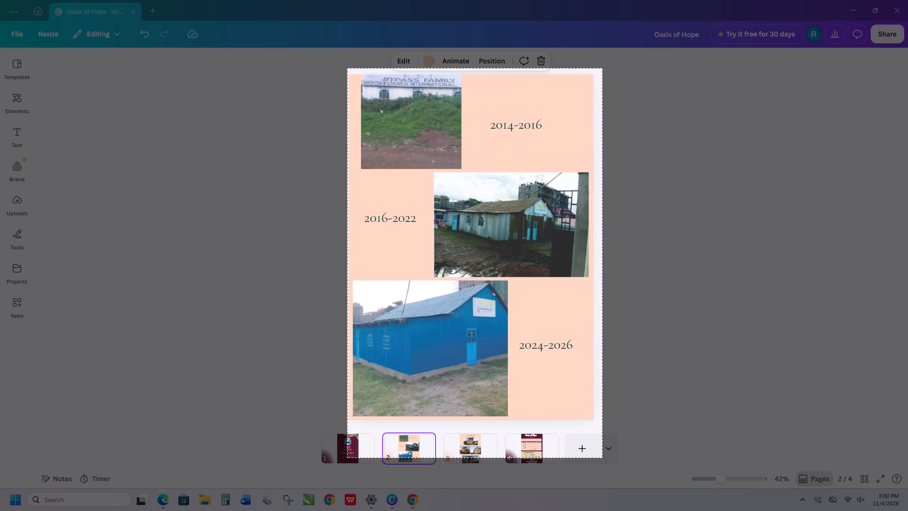
{"action": "left_click_drag", "start_coordinate": [604, 459], "coordinate": [611, 438]}
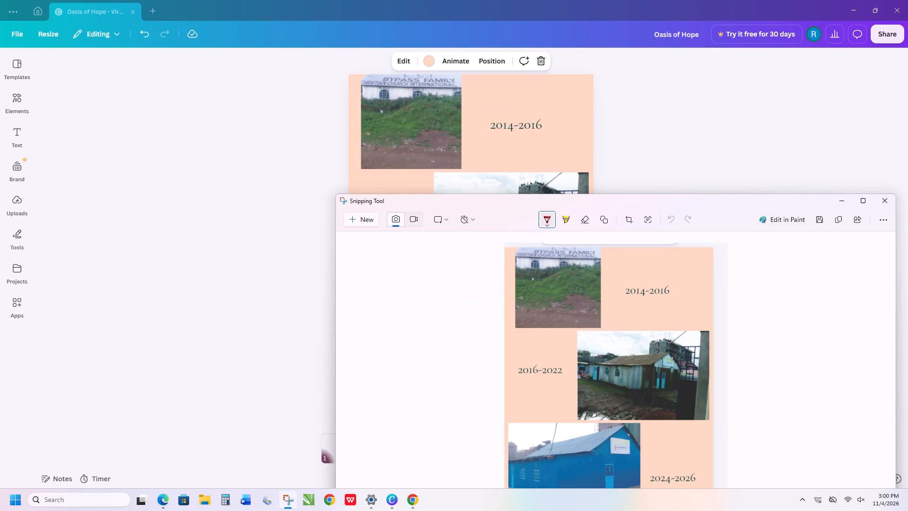
{"action": "left_click", "coordinate": [824, 226]}
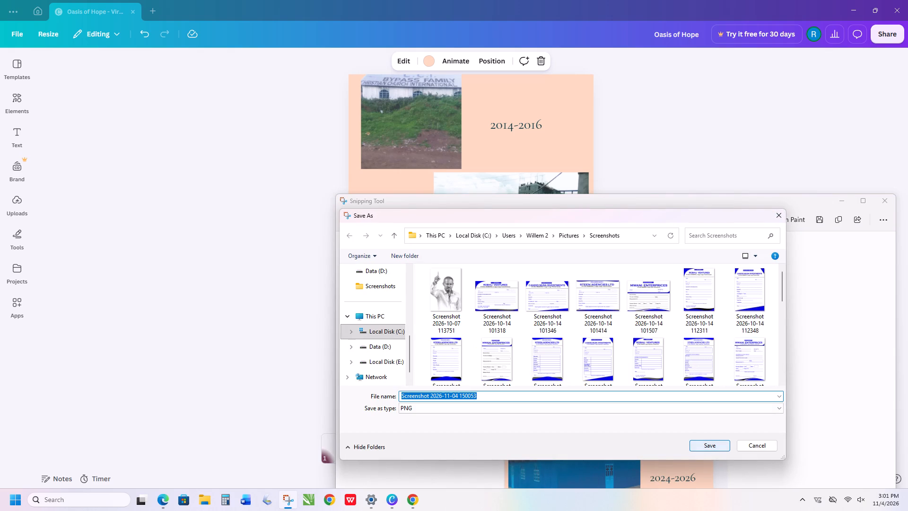
{"action": "left_click", "coordinate": [725, 449]}
{"action": "left_click", "coordinate": [481, 254]}
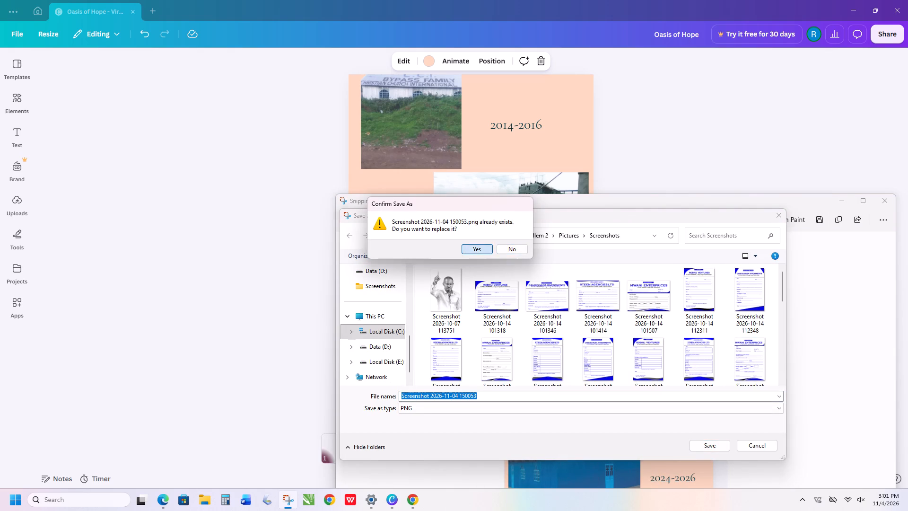
{"action": "left_click", "coordinate": [638, 148]}
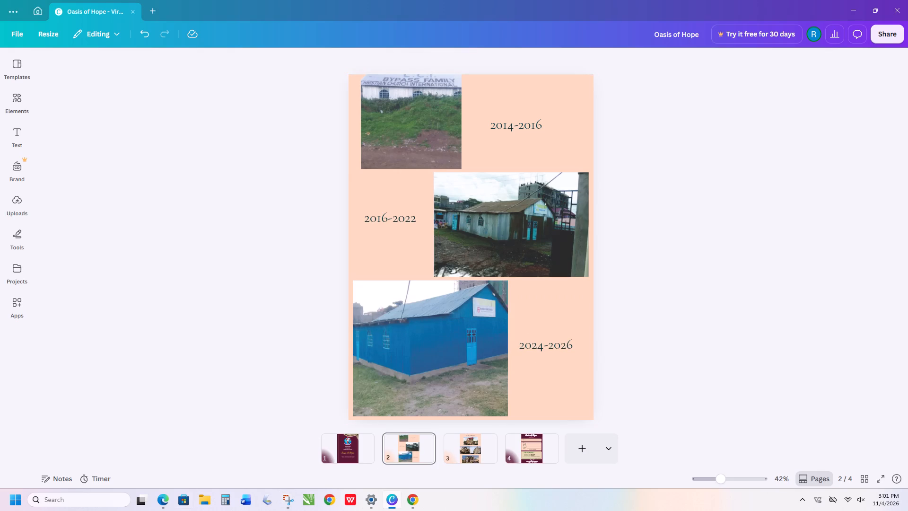
Launch the app with the black K icon from the installed apps' Other category.
{"action": "left_click", "coordinate": [21, 502]}
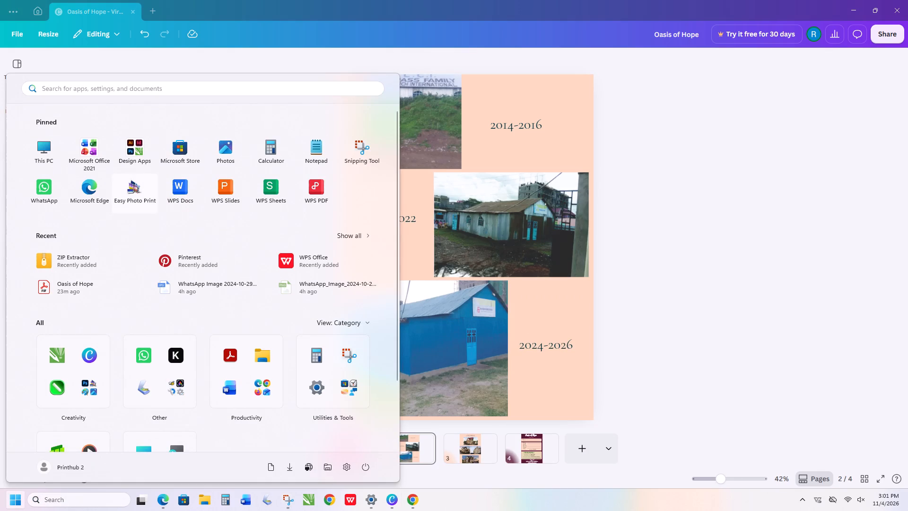
{"action": "left_click", "coordinate": [180, 357]}
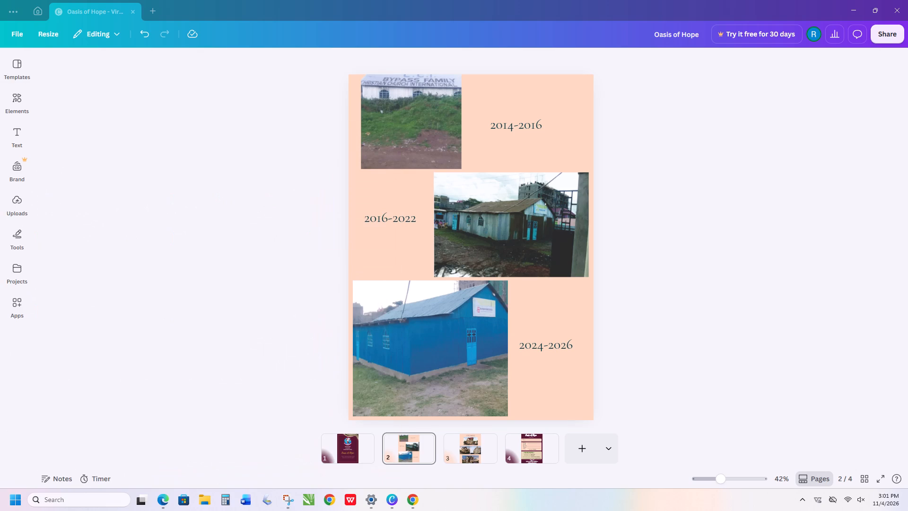
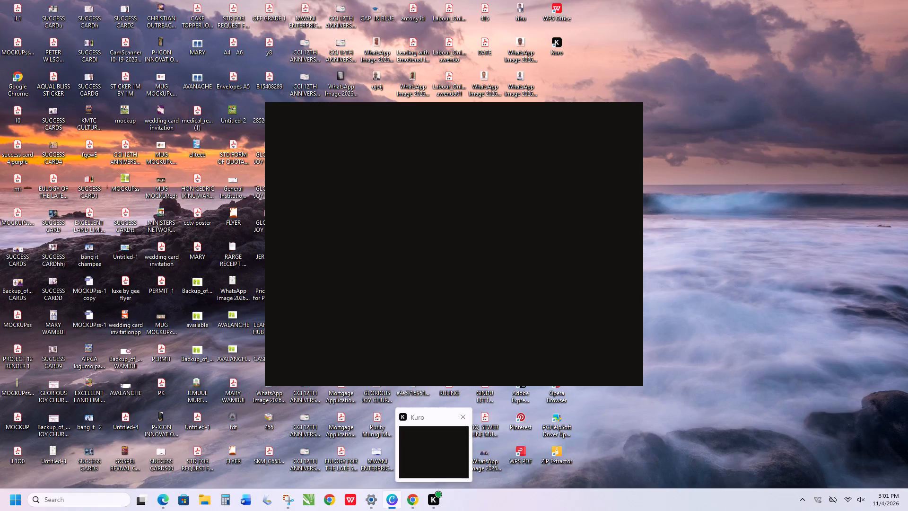
Close the Kuro app window.
{"action": "left_click", "coordinate": [466, 421]}
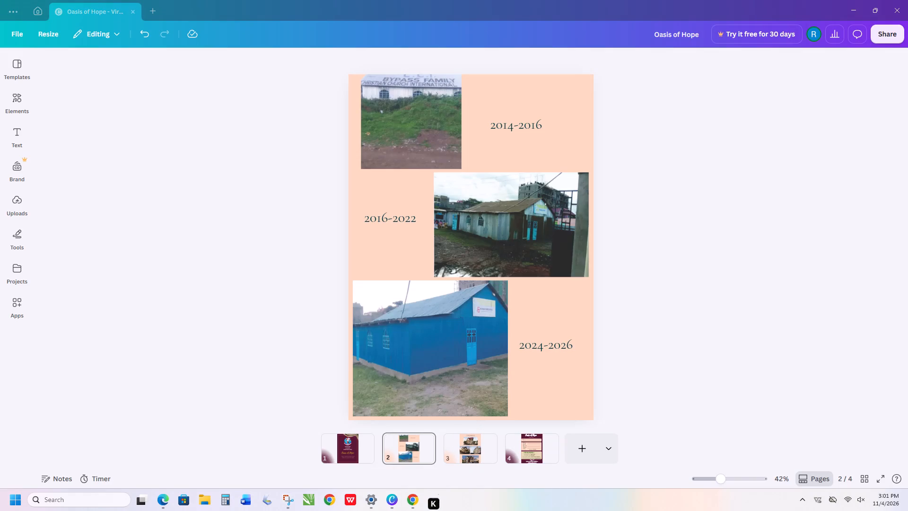
{"action": "left_click", "coordinate": [3, 499]}
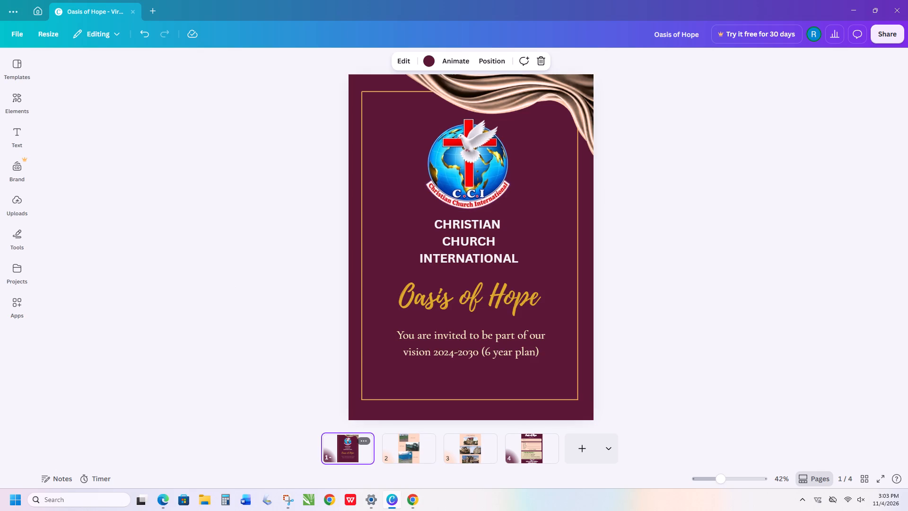
{"action": "left_click", "coordinate": [404, 439]}
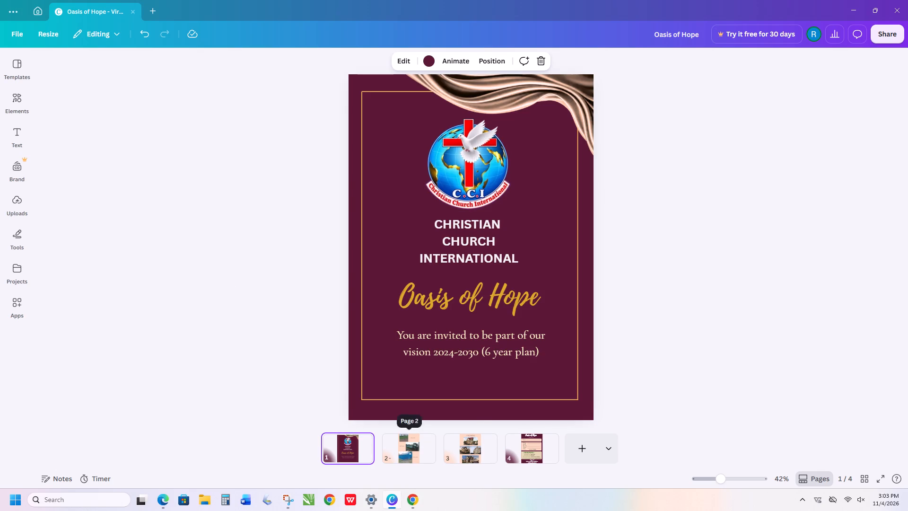
{"action": "left_click", "coordinate": [386, 185]}
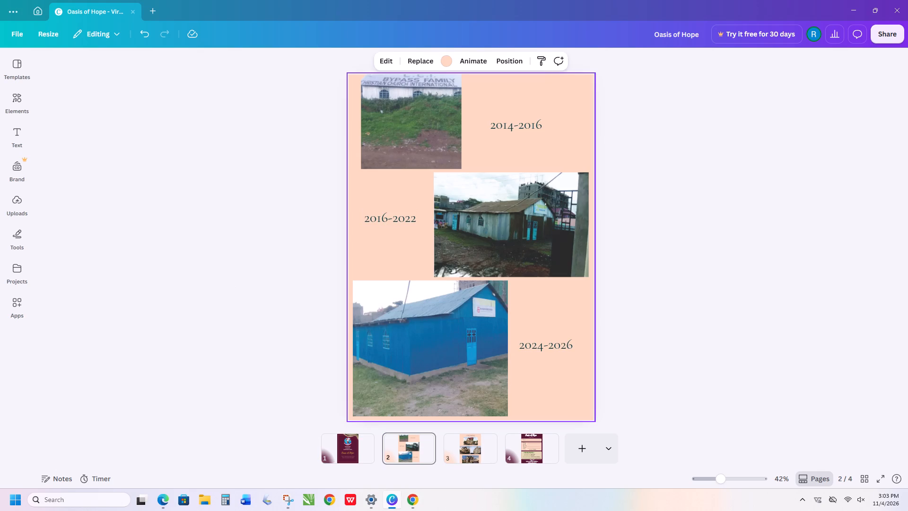
{"action": "left_click", "coordinate": [444, 70]}
{"action": "left_click", "coordinate": [445, 63]}
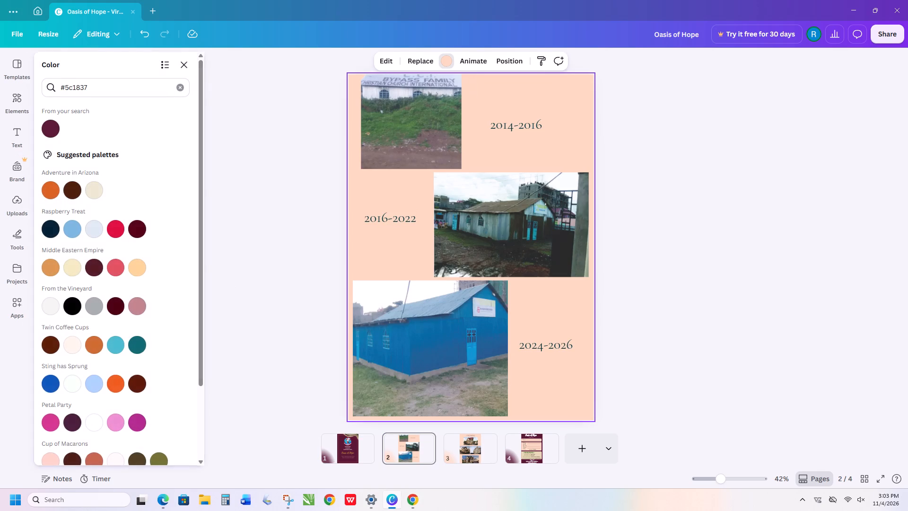
{"action": "left_click", "coordinate": [45, 308]}
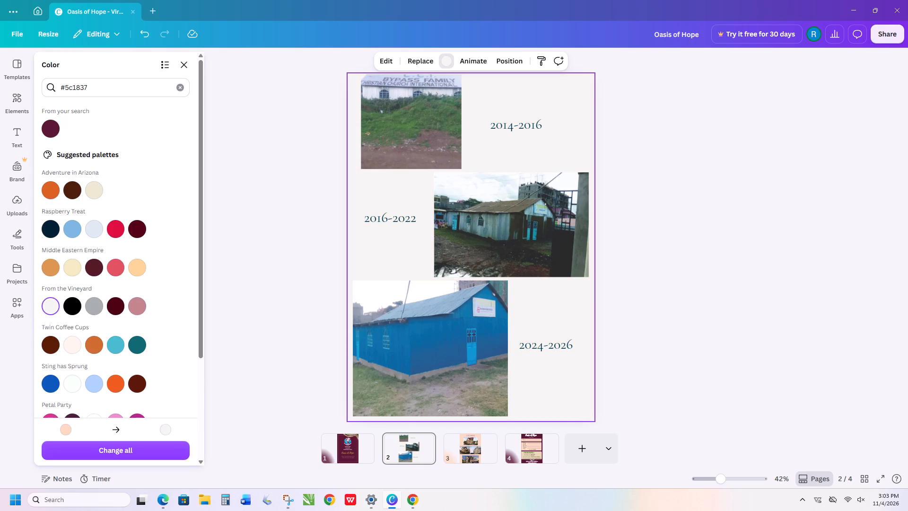
Change page 3's background to the same off-white from the From the Vineyard palette.
{"action": "left_click", "coordinate": [472, 460]}
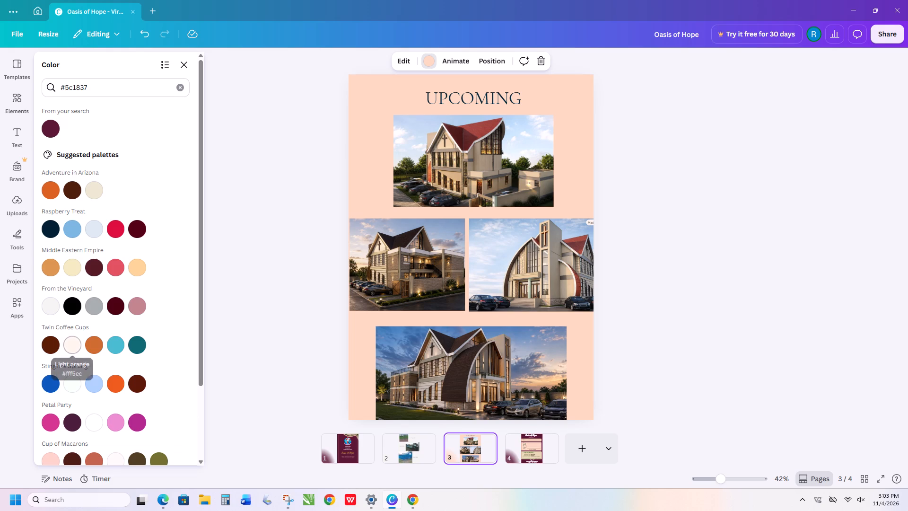
{"action": "left_click", "coordinate": [55, 305]}
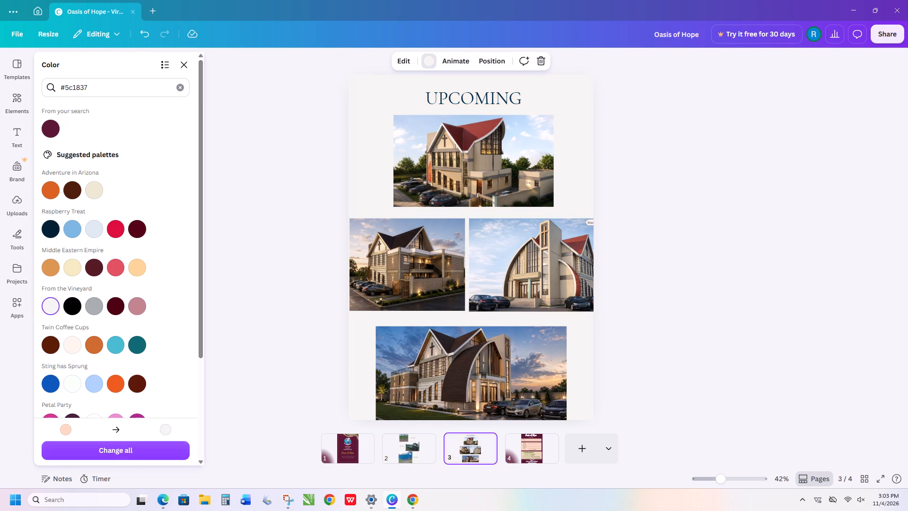
Recolour the paybill details panel on page 4 with the From the Vineyard off-white.
{"action": "left_click", "coordinate": [538, 444]}
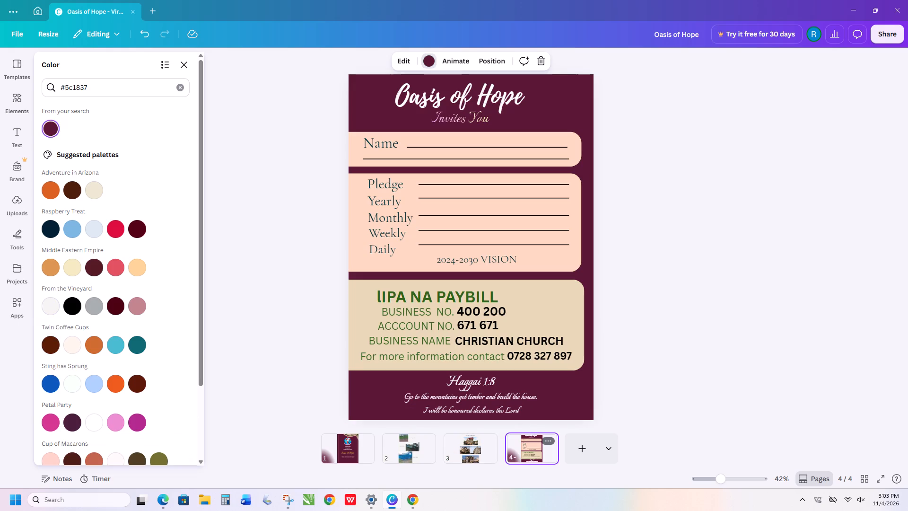
{"action": "left_click", "coordinate": [577, 300]}
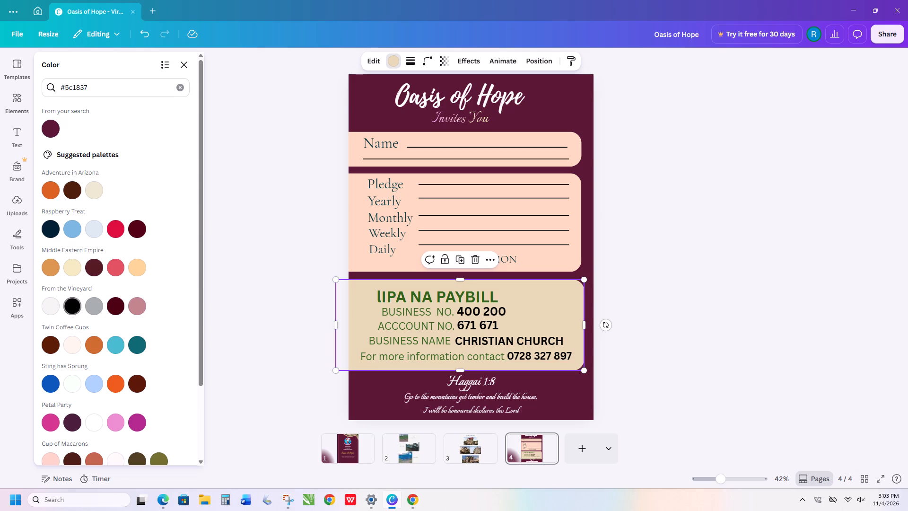
{"action": "left_click", "coordinate": [56, 311]}
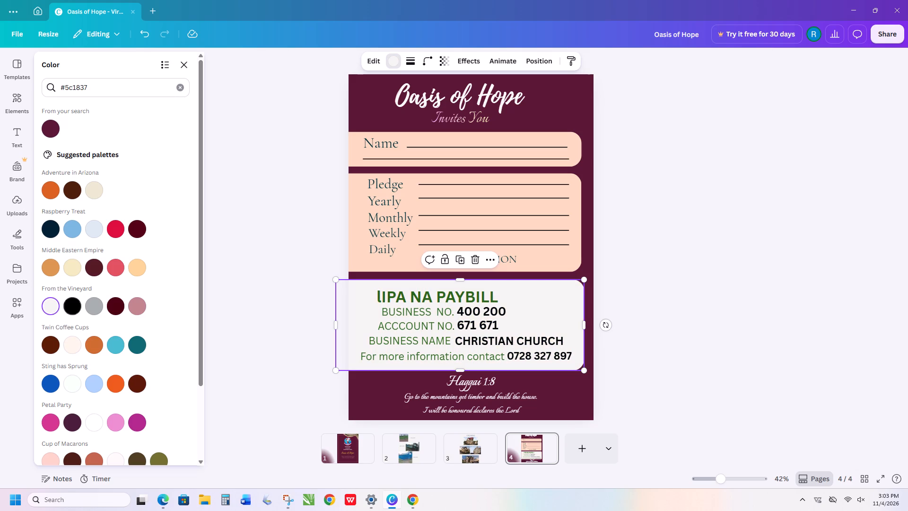
Check the text colour of the "You are invited to be part of our vision" text on page 1.
{"action": "left_click", "coordinate": [348, 449]}
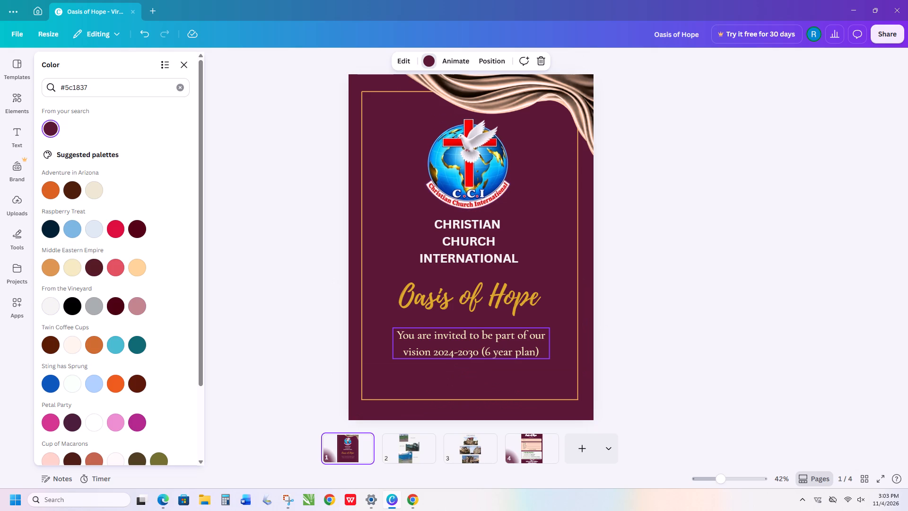
{"action": "left_click", "coordinate": [435, 354]}
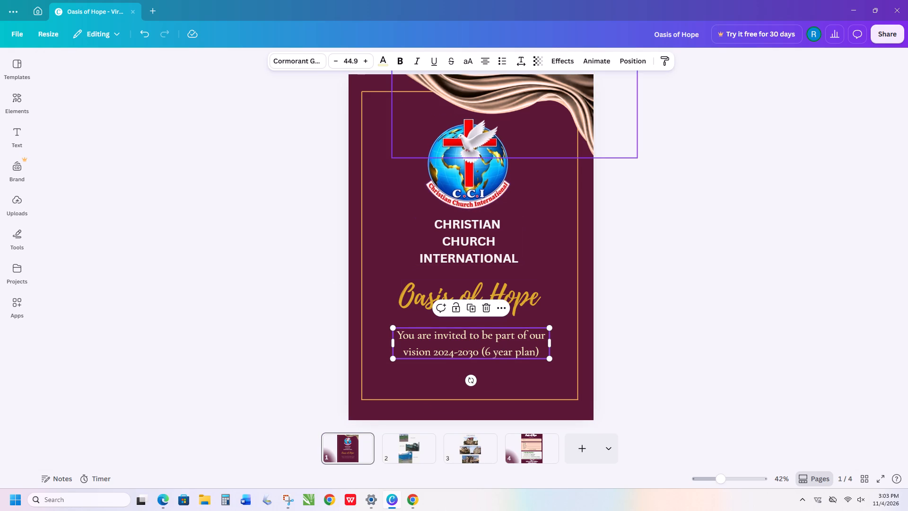
{"action": "left_click", "coordinate": [387, 61]}
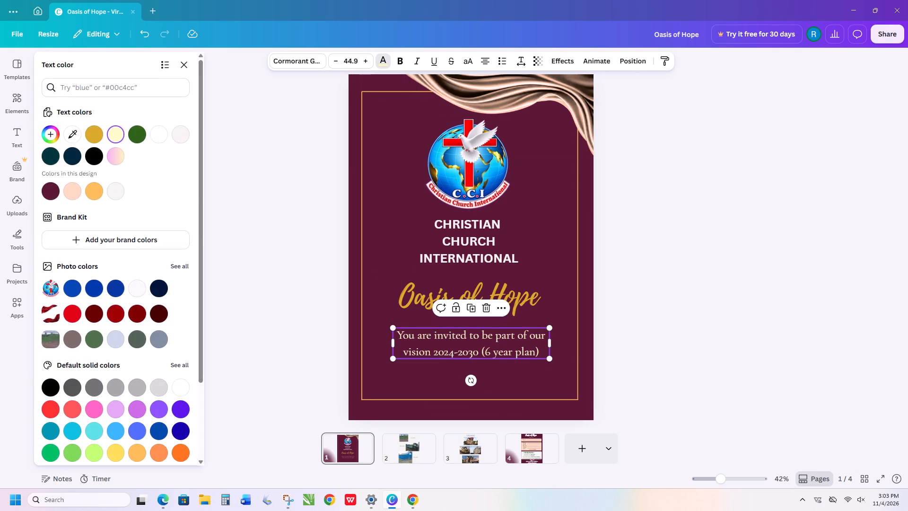
Recolour the pledge panel on page 4 with the pale yellow from the design's colours.
{"action": "left_click", "coordinate": [515, 449]}
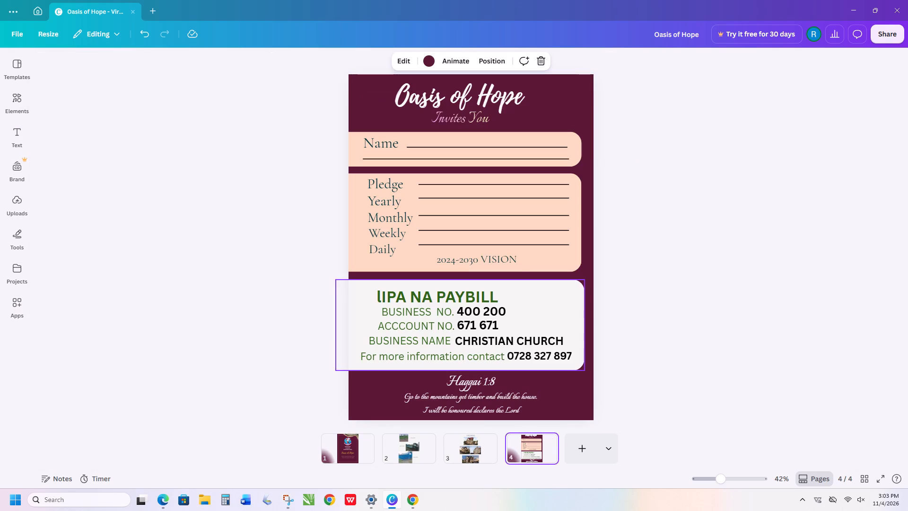
{"action": "left_click", "coordinate": [363, 215]}
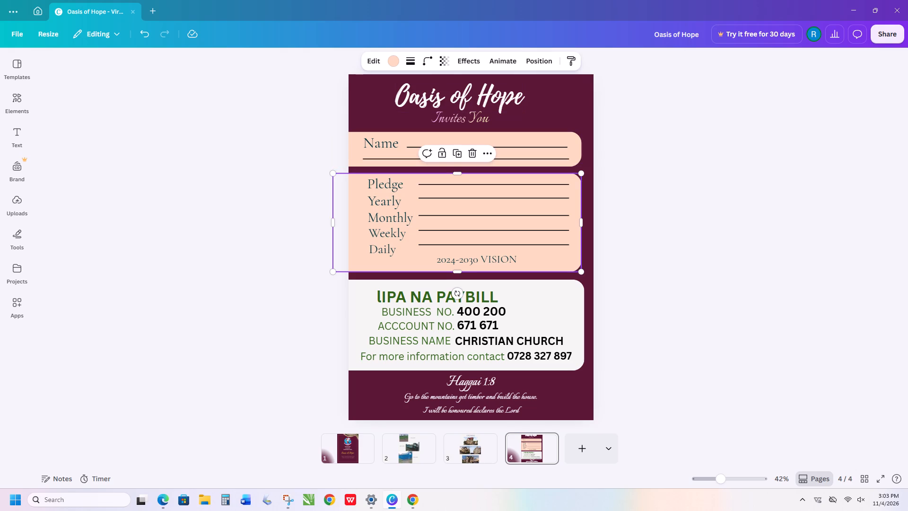
{"action": "left_click", "coordinate": [354, 157], "text": "shift"}
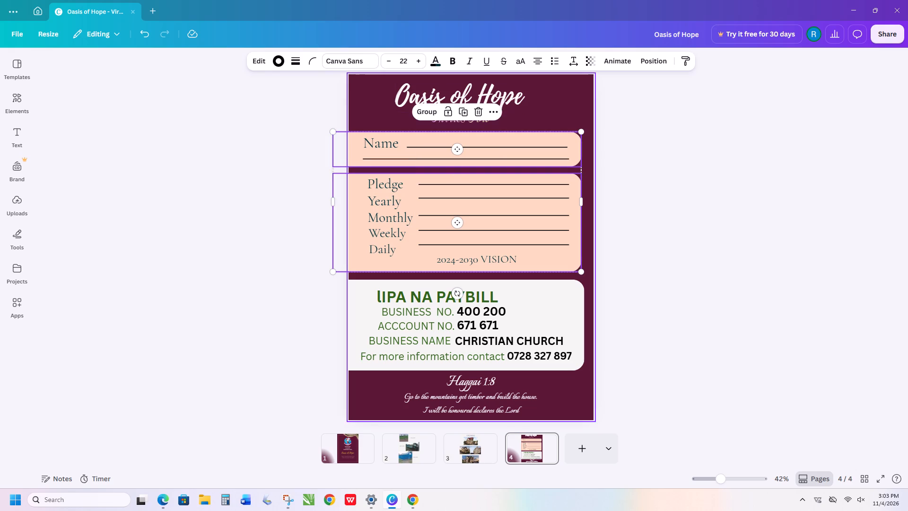
{"action": "left_click", "coordinate": [252, 162]}
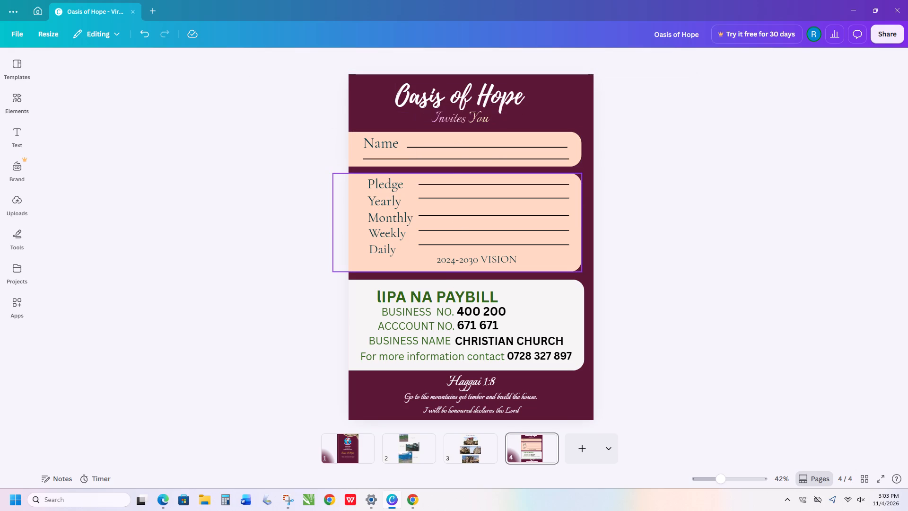
{"action": "left_click", "coordinate": [359, 235]}
{"action": "left_click", "coordinate": [402, 63]}
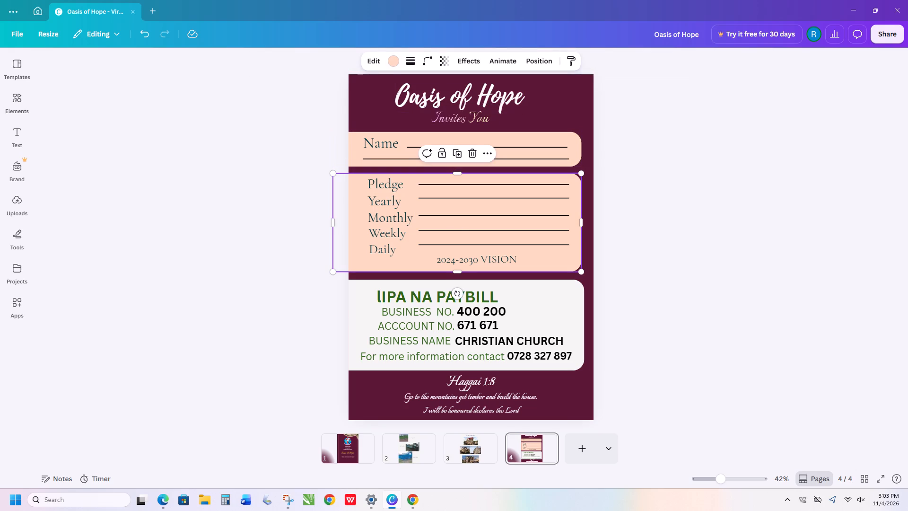
{"action": "left_click_drag", "start_coordinate": [402, 63], "coordinate": [396, 63]}
{"action": "left_click", "coordinate": [396, 63]}
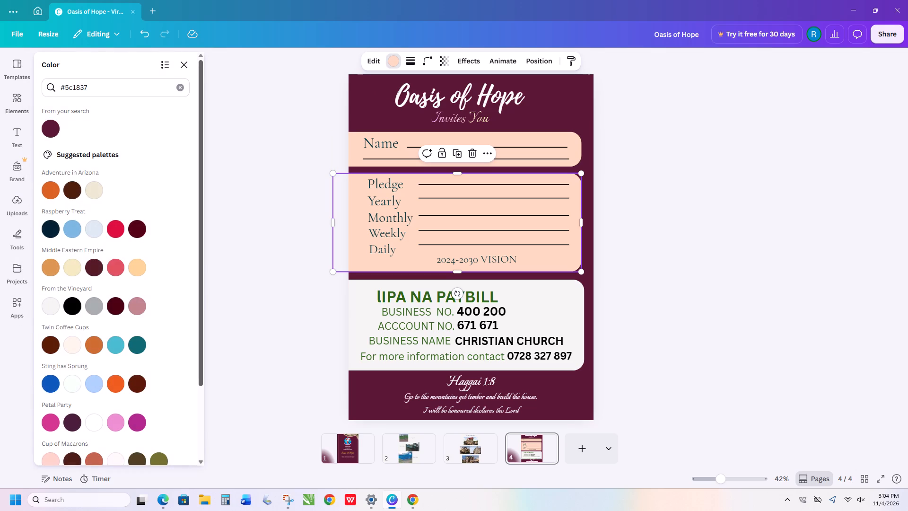
{"action": "left_click", "coordinate": [185, 89]}
{"action": "left_click", "coordinate": [113, 164]}
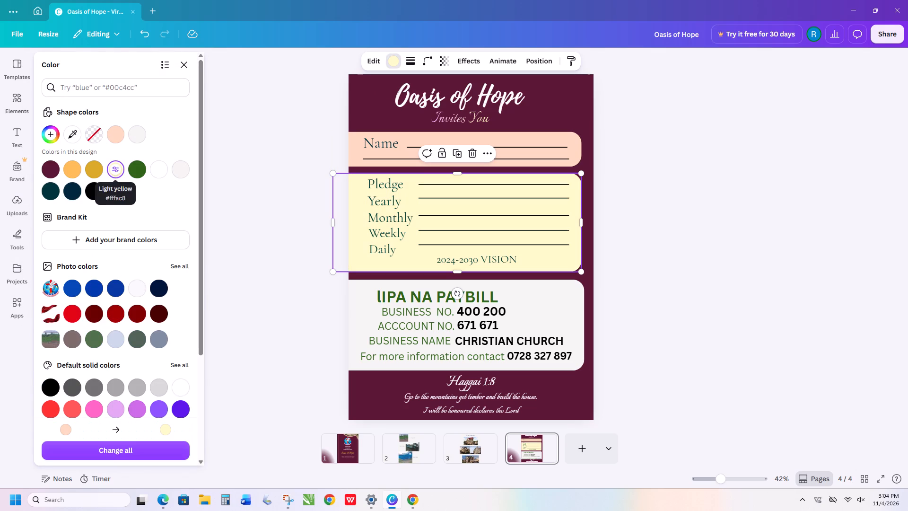
Apply the same pale yellow to the Name panel on page 4 and deselect it.
{"action": "left_click", "coordinate": [359, 142]}
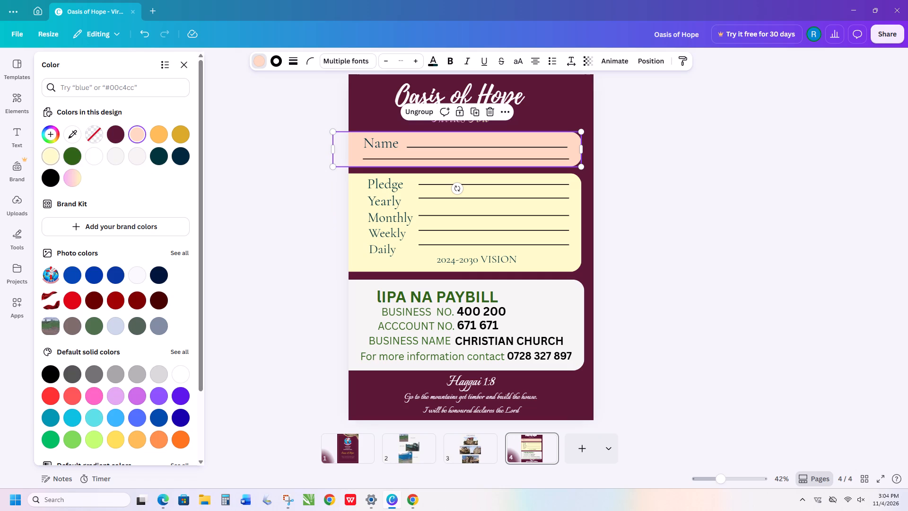
{"action": "left_click", "coordinate": [55, 159]}
{"action": "left_click", "coordinate": [655, 230]}
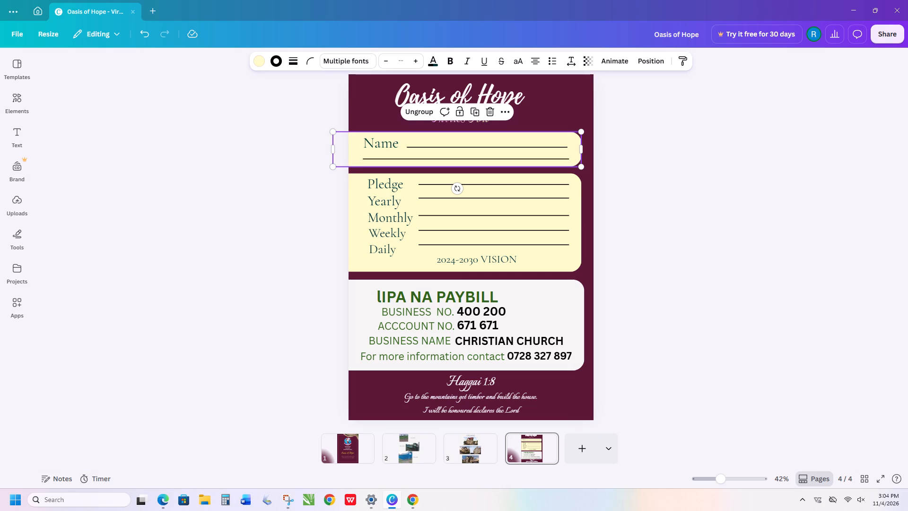
{"action": "left_click", "coordinate": [655, 230]}
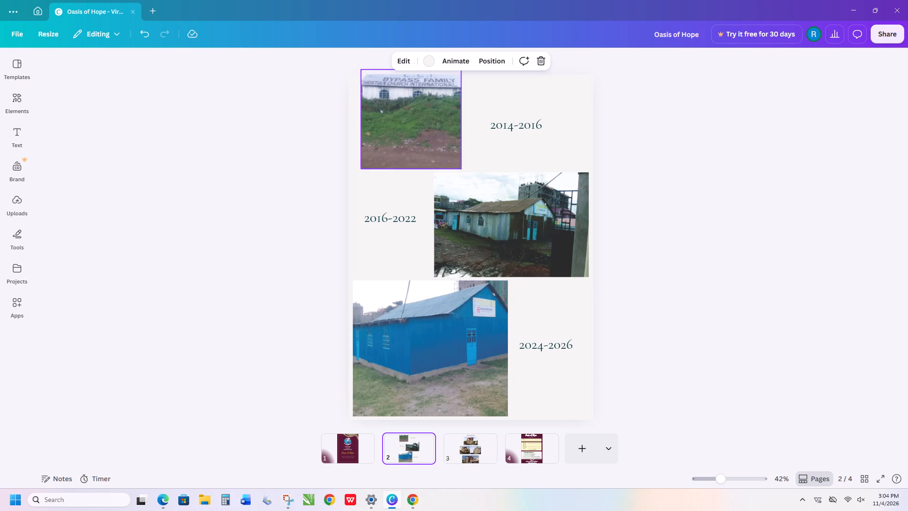
{"action": "left_click", "coordinate": [495, 124]}
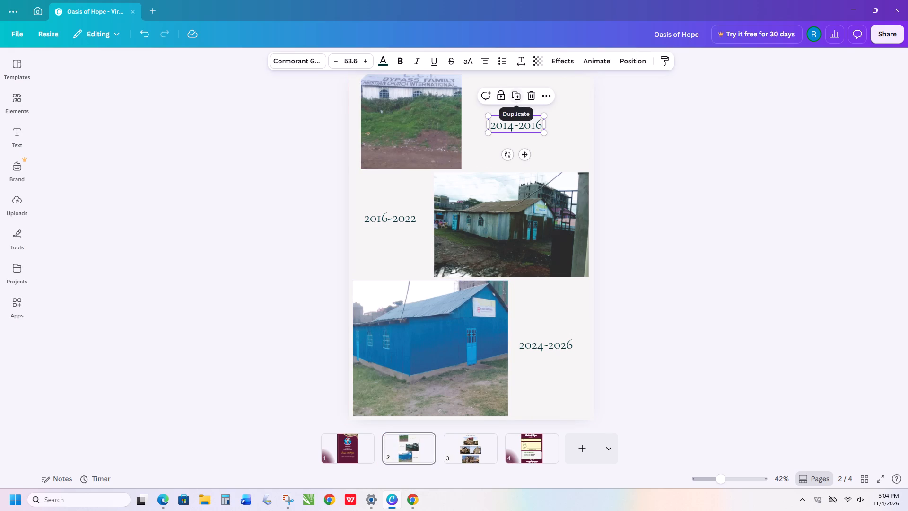
{"action": "left_click", "coordinate": [522, 96]}
{"action": "left_click_drag", "start_coordinate": [518, 142], "coordinate": [522, 118]}
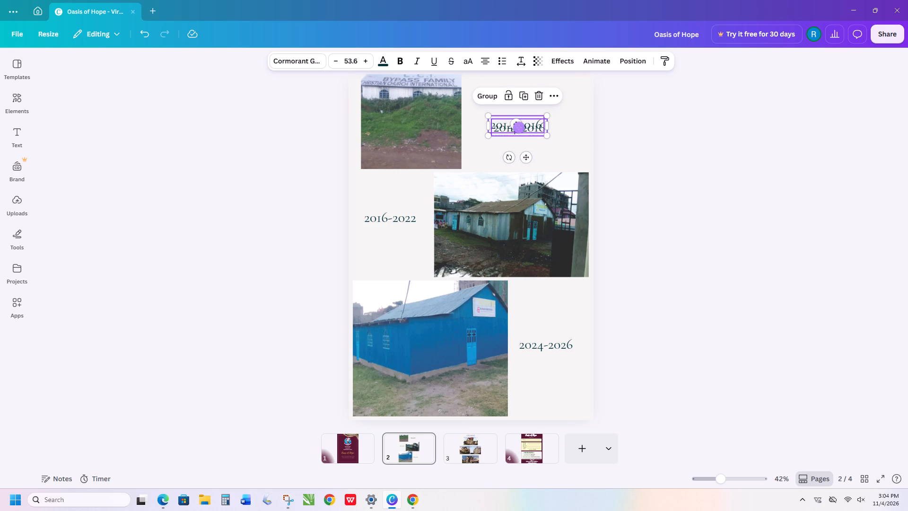
{"action": "left_click", "coordinate": [610, 139]}
{"action": "left_click_drag", "start_coordinate": [533, 126], "coordinate": [532, 98]}
Replace the duplicated date text on page 2 with "Our journey of faith and growth", widening its box so it fits on two lines.
{"action": "left_click", "coordinate": [532, 98]}
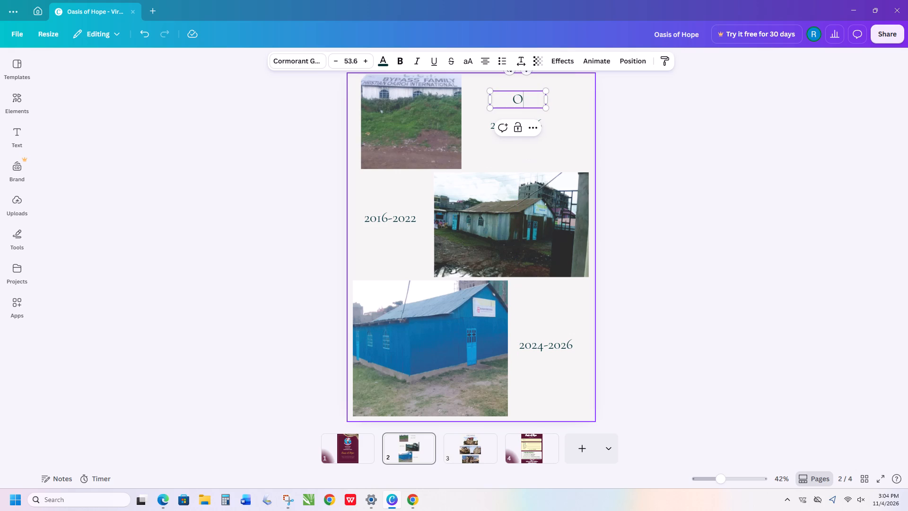
{"action": "type", "text": "ur"}
{"action": "key", "text": "space"}
{"action": "type", "text": "joueney"}
{"action": "key", "text": "space"}
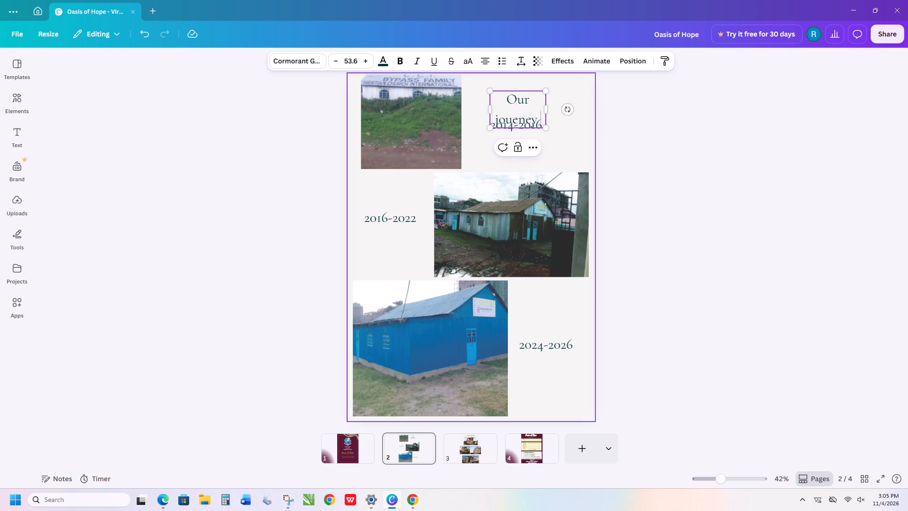
{"action": "type", "text": "of hop"}
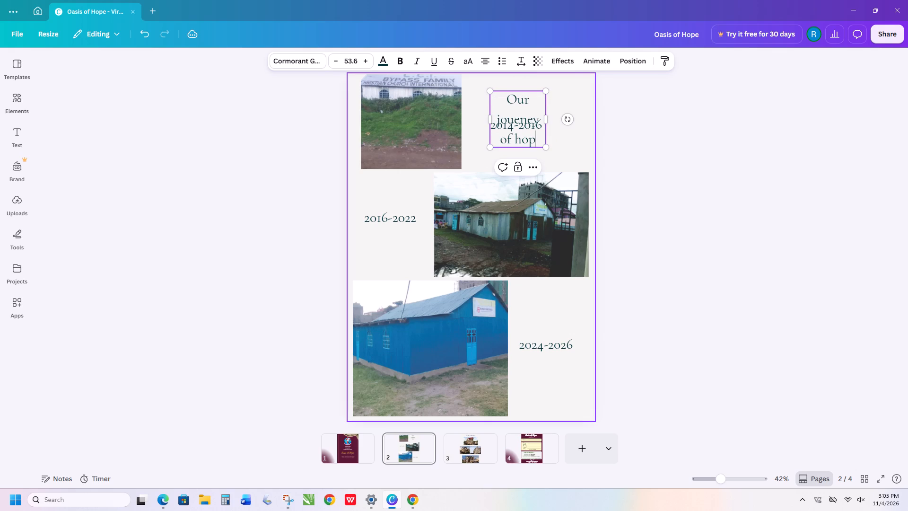
{"action": "key", "text": "BackSpace"}
{"action": "key", "text": "BackSpace"}
{"action": "key", "text": "BackSpace"}
{"action": "type", "text": "fai"}
{"action": "type", "text": "h"}
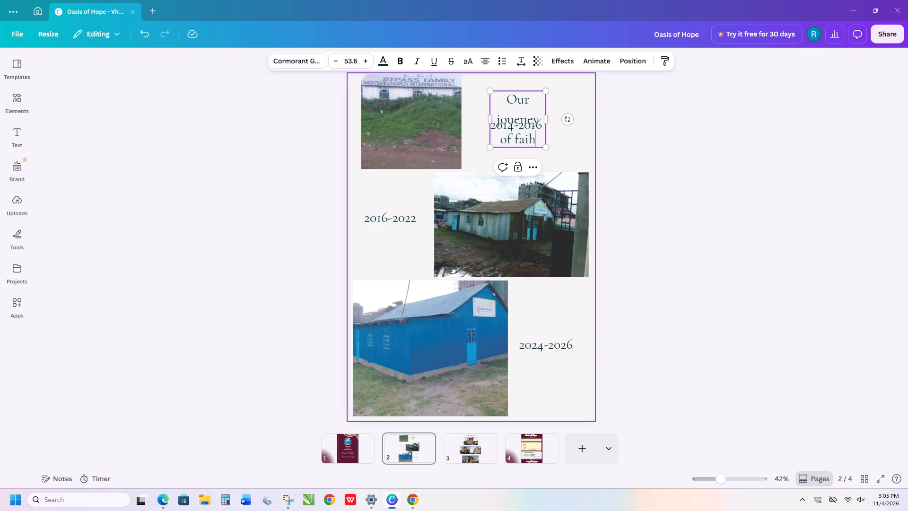
{"action": "key", "text": "space"}
{"action": "key", "text": "BackSpace"}
{"action": "key", "text": "BackSpace"}
{"action": "type", "text": "th s"}
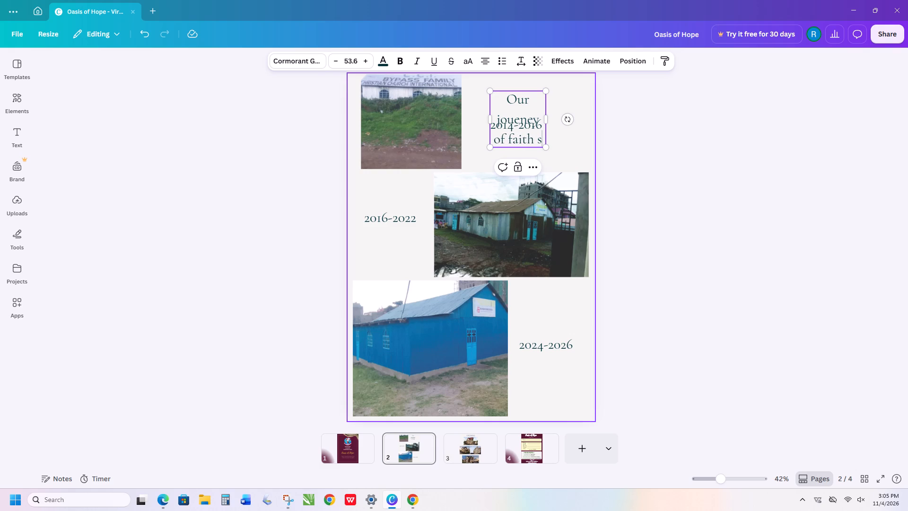
{"action": "key", "text": "BackSpace"}
{"action": "key", "text": "a"}
{"action": "type", "text": "nd gr"}
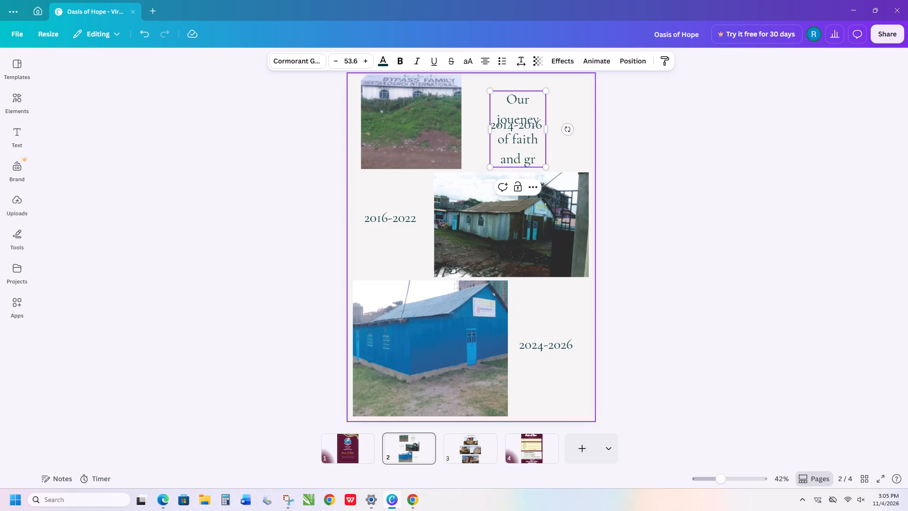
{"action": "type", "text": "owth"}
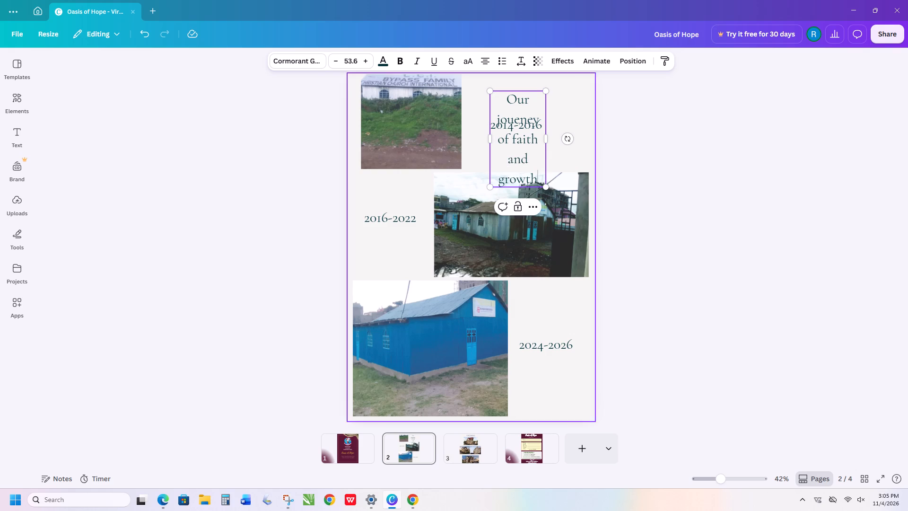
{"action": "left_click_drag", "start_coordinate": [549, 139], "coordinate": [594, 126]}
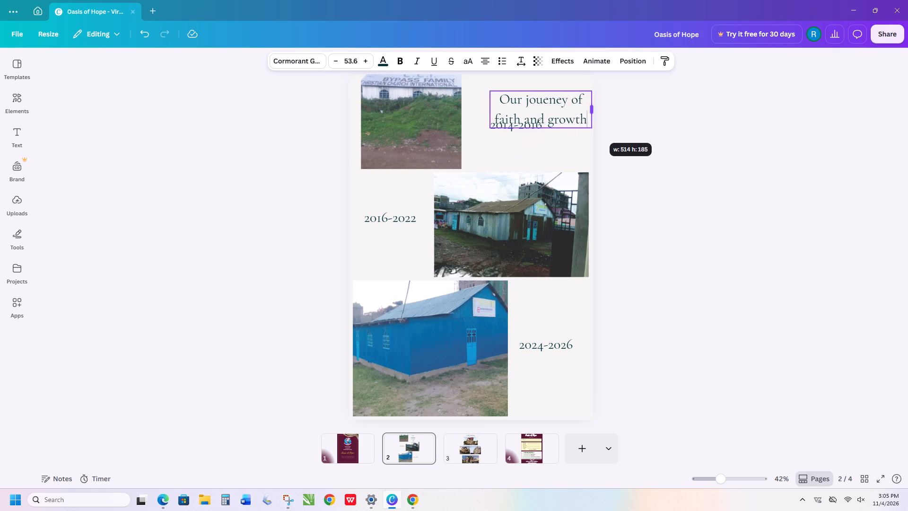
{"action": "left_click_drag", "start_coordinate": [594, 126], "coordinate": [600, 121]}
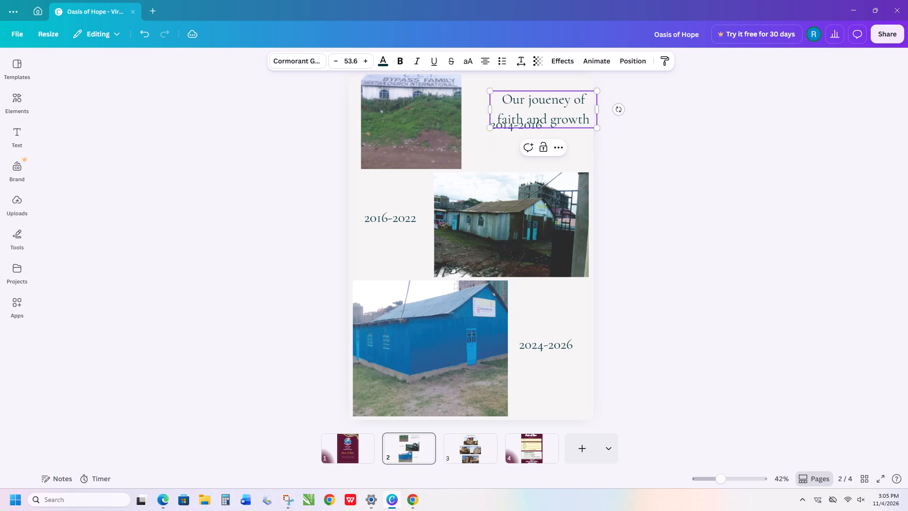
{"action": "left_click", "coordinate": [549, 105]}
{"action": "key", "text": "BackSpace"}
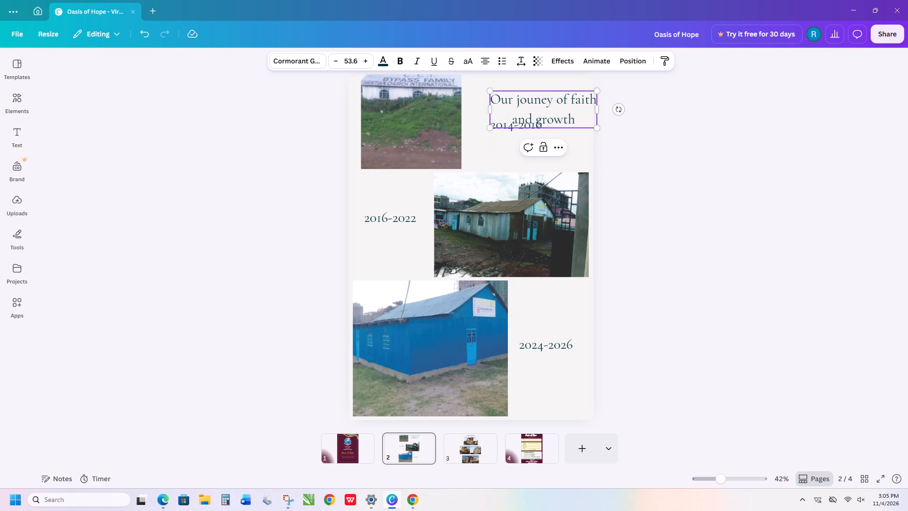
{"action": "key", "text": "r"}
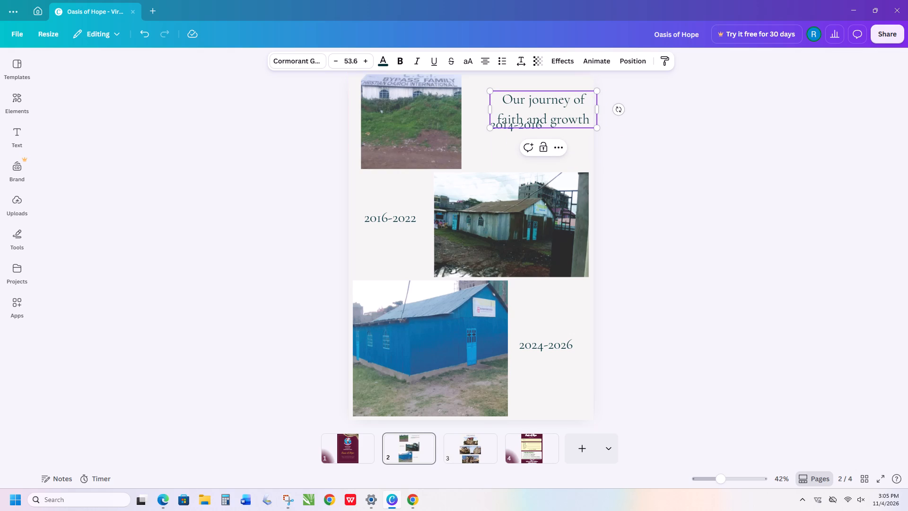
{"action": "left_click", "coordinate": [634, 160]}
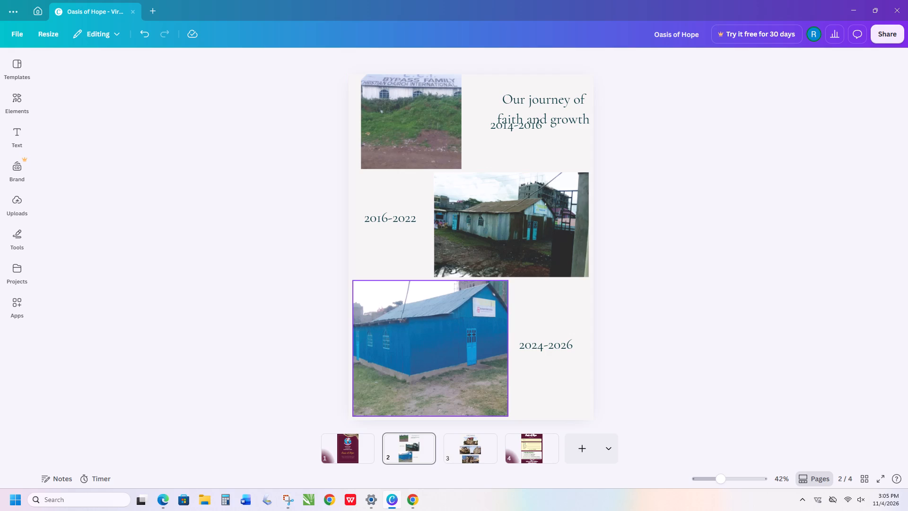
Shrink the blue building photo on page 2 slightly and set it against the left page edge near the bottom.
{"action": "left_click", "coordinate": [469, 356]}
{"action": "left_click_drag", "start_coordinate": [508, 277], "coordinate": [497, 303]}
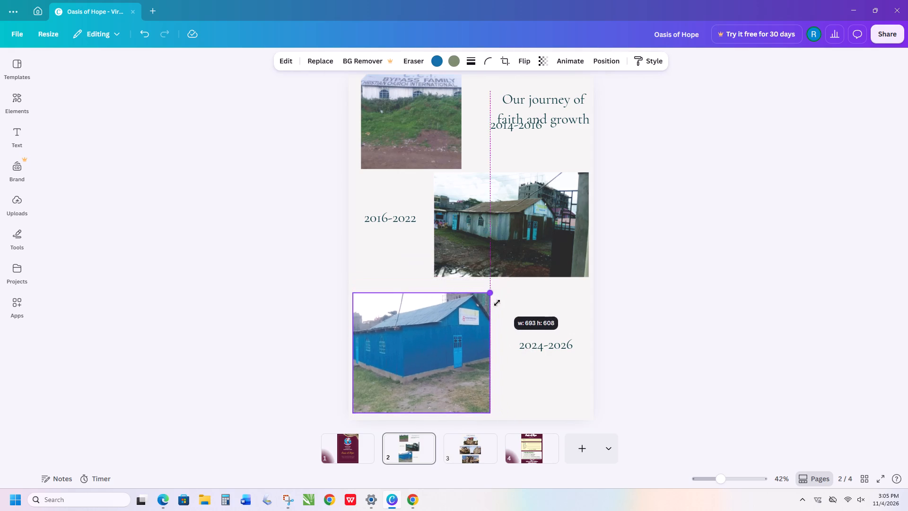
{"action": "left_click_drag", "start_coordinate": [497, 303], "coordinate": [496, 306]}
{"action": "left_click_drag", "start_coordinate": [439, 354], "coordinate": [434, 358]}
Move the middle building photo down to just above the blue building photo, against the right page edge.
{"action": "left_click_drag", "start_coordinate": [510, 237], "coordinate": [514, 255]}
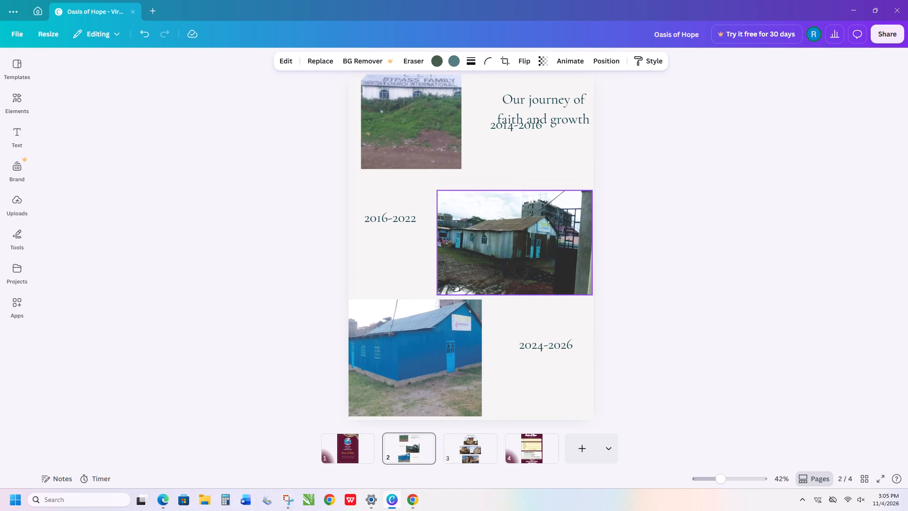
{"action": "left_click_drag", "start_coordinate": [514, 255], "coordinate": [515, 266]}
{"action": "left_click_drag", "start_coordinate": [514, 255], "coordinate": [515, 247]}
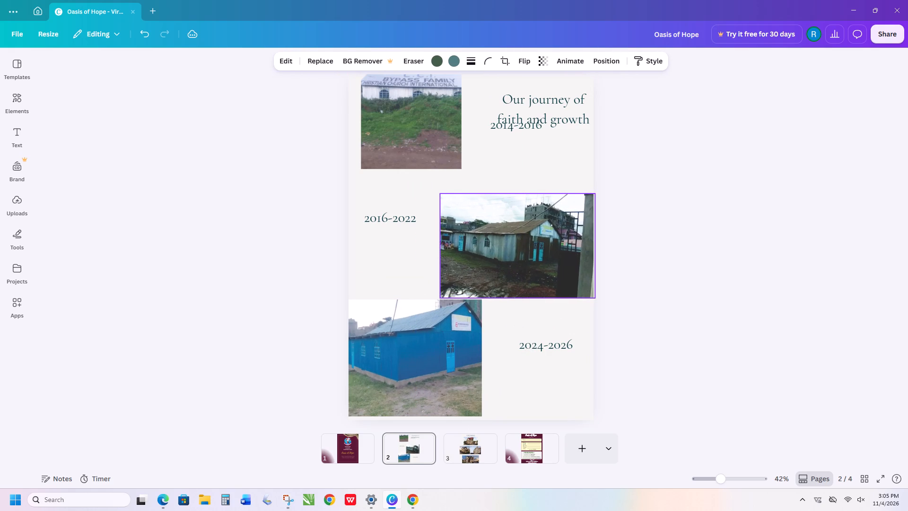
{"action": "left_click_drag", "start_coordinate": [515, 247], "coordinate": [515, 245]}
Reposition the 2016-2022 and 2024-2026 dates lower on the page so they sit beside their moved photos.
{"action": "left_click_drag", "start_coordinate": [406, 209], "coordinate": [406, 225]}
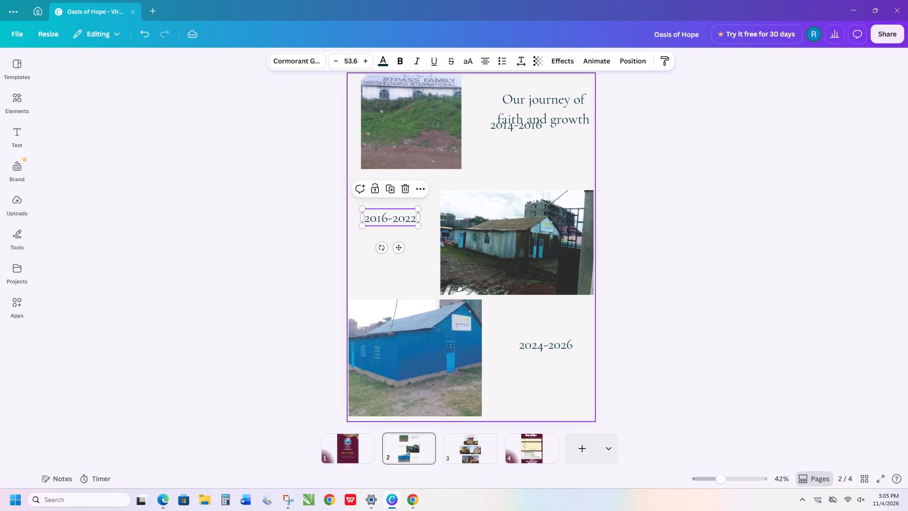
{"action": "left_click_drag", "start_coordinate": [404, 217], "coordinate": [408, 245]}
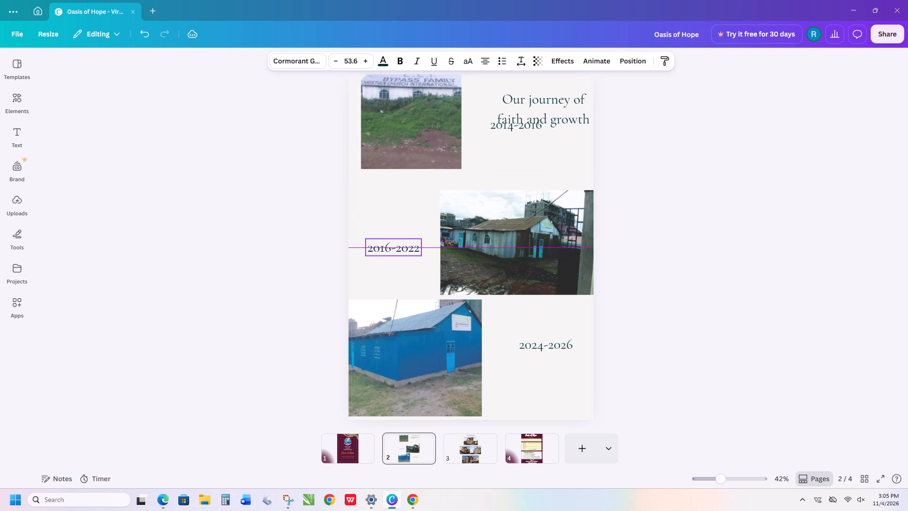
{"action": "left_click_drag", "start_coordinate": [408, 245], "coordinate": [408, 244]}
{"action": "left_click_drag", "start_coordinate": [535, 348], "coordinate": [533, 362]}
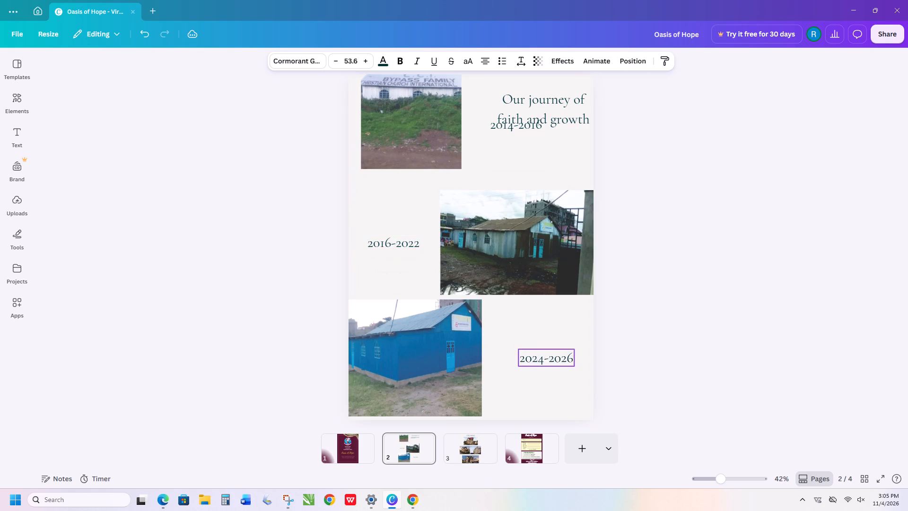
{"action": "left_click_drag", "start_coordinate": [533, 362], "coordinate": [522, 361]}
{"action": "left_click_drag", "start_coordinate": [643, 315], "coordinate": [643, 307]}
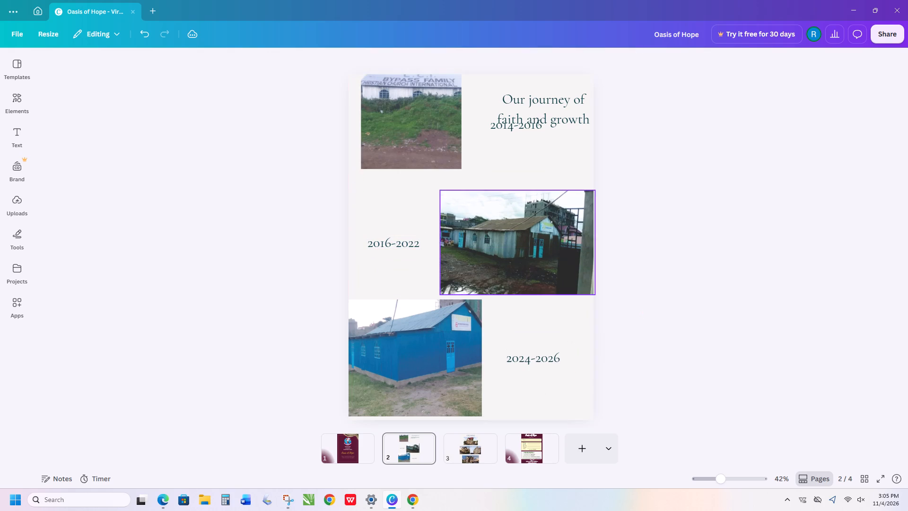
Lower the top photo to meet the middle photo and arrange the heading above the 2014-2016 date beside it.
{"action": "left_click_drag", "start_coordinate": [434, 139], "coordinate": [437, 160]}
{"action": "left_click_drag", "start_coordinate": [533, 113], "coordinate": [524, 103]}
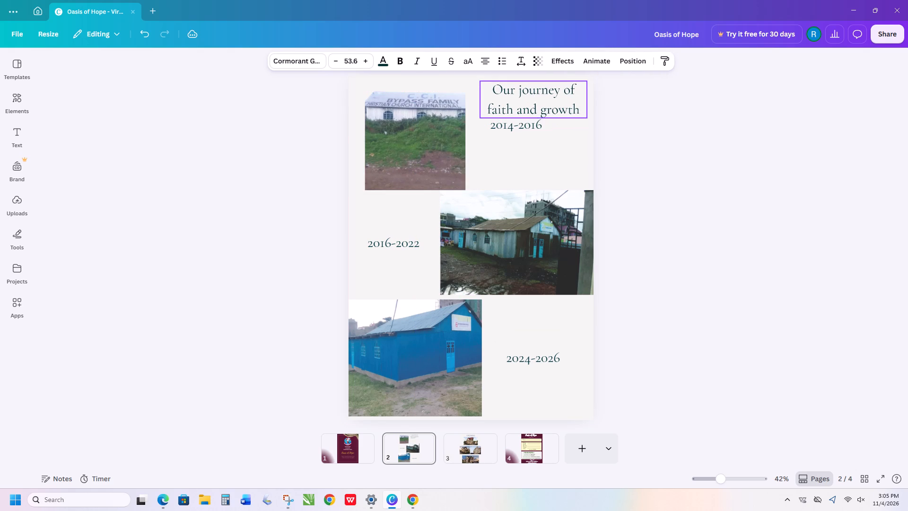
{"action": "left_click_drag", "start_coordinate": [524, 103], "coordinate": [522, 101]}
{"action": "left_click_drag", "start_coordinate": [522, 124], "coordinate": [532, 149]}
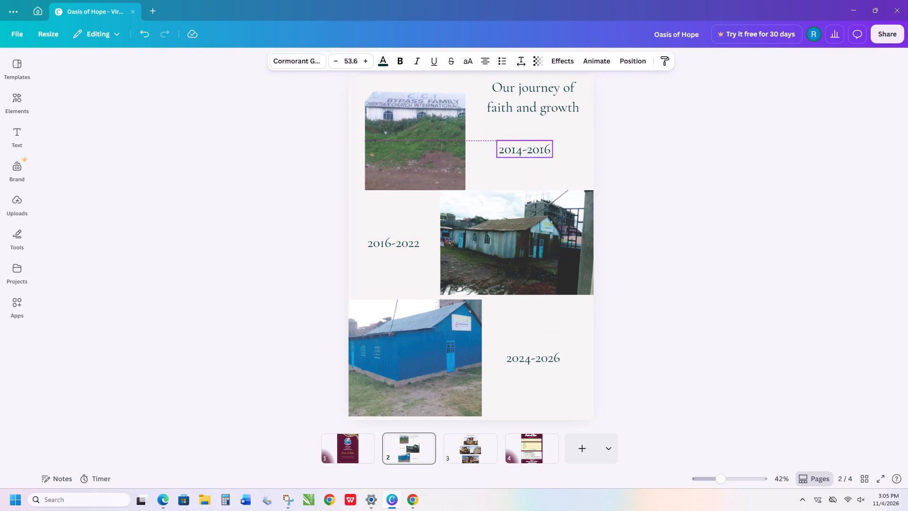
{"action": "left_click_drag", "start_coordinate": [532, 149], "coordinate": [533, 150]}
{"action": "left_click_drag", "start_coordinate": [538, 95], "coordinate": [532, 95]}
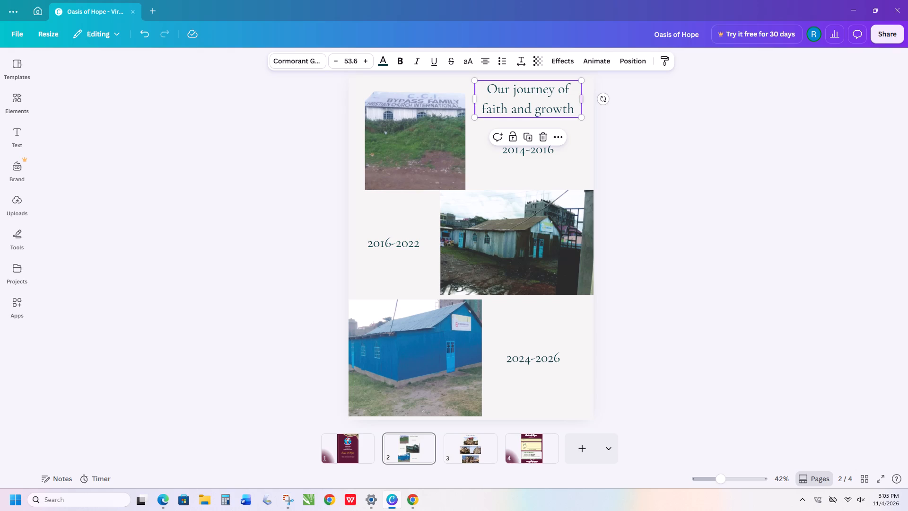
Recolour the "Our journey of faith and growth" heading burgundy #5c1837 and set its font to Playlist Script.
{"action": "left_click", "coordinate": [383, 63]}
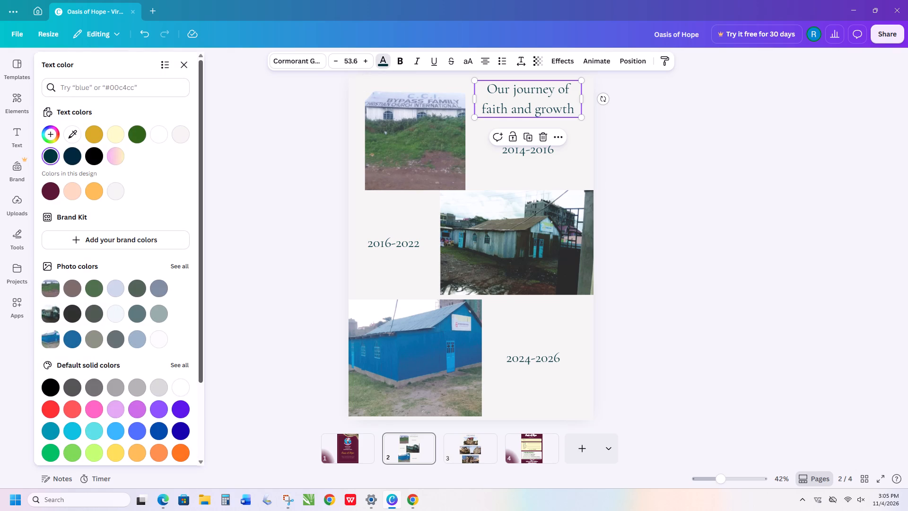
{"action": "left_click", "coordinate": [52, 199]}
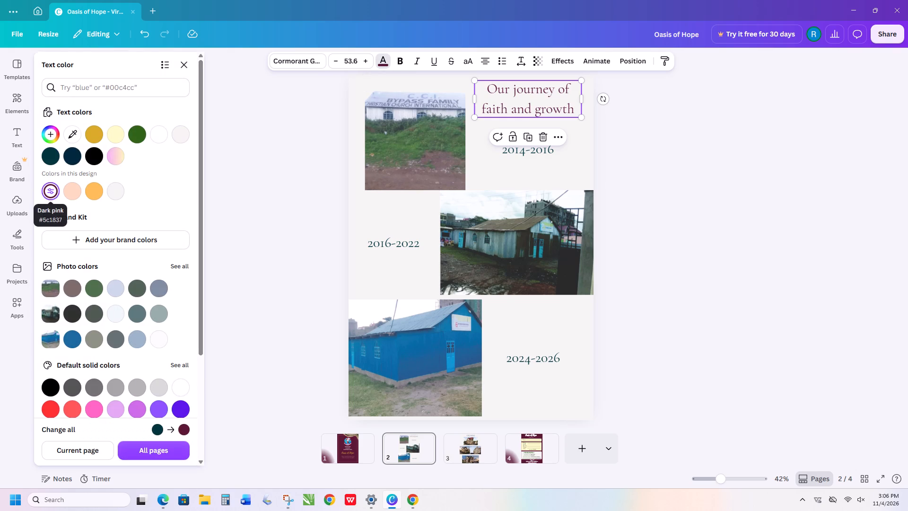
{"action": "left_click", "coordinate": [295, 68]}
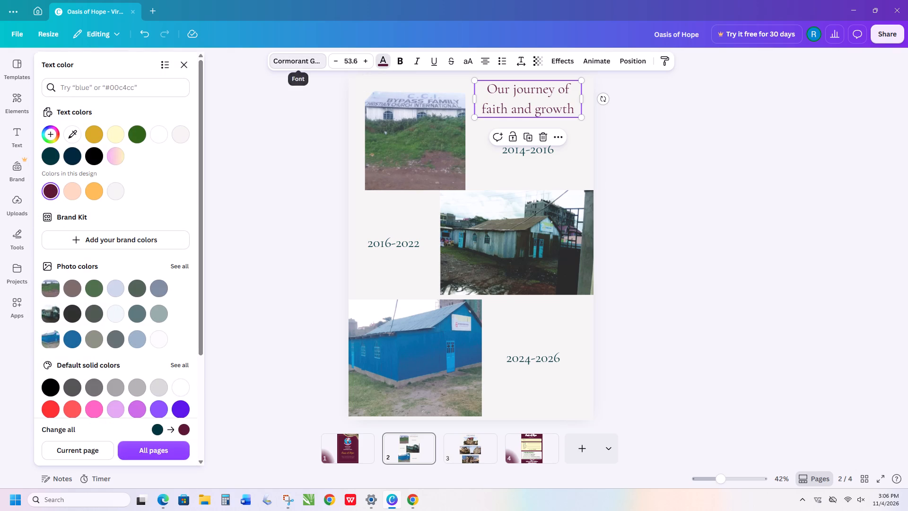
{"action": "left_click", "coordinate": [131, 232]}
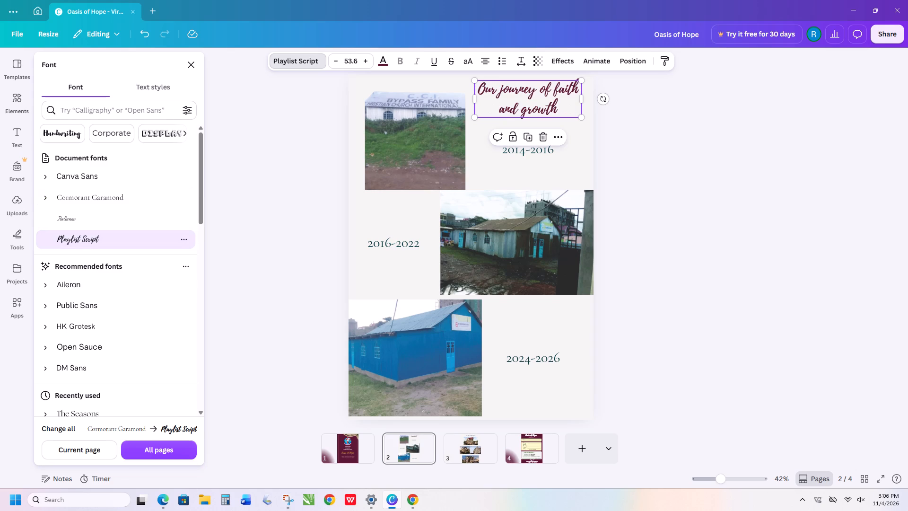
{"action": "double_click", "coordinate": [753, 185]}
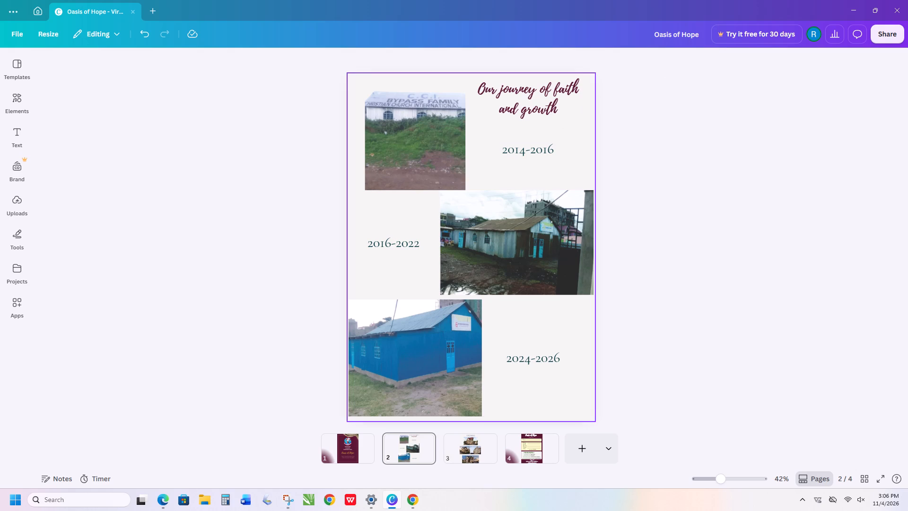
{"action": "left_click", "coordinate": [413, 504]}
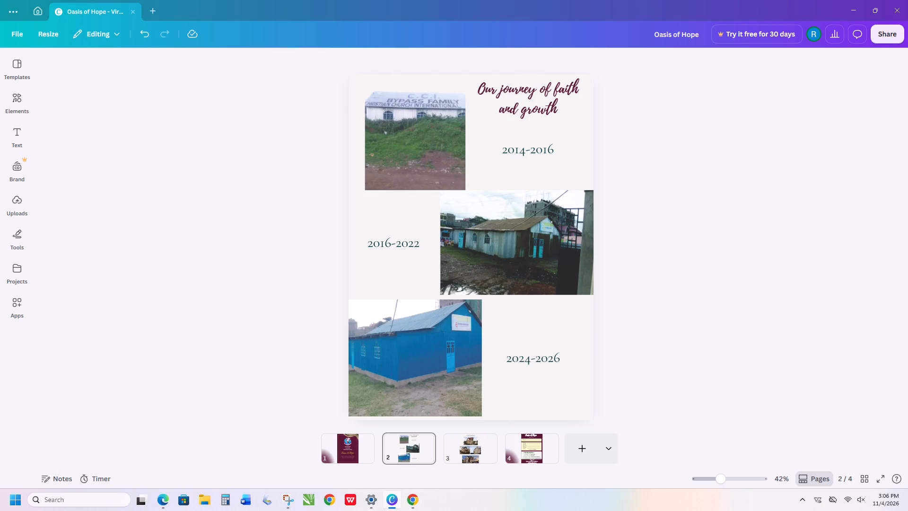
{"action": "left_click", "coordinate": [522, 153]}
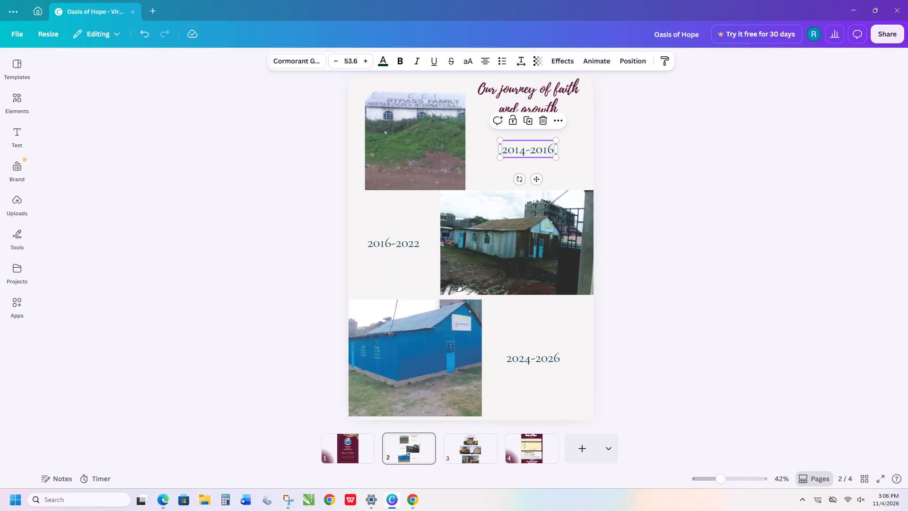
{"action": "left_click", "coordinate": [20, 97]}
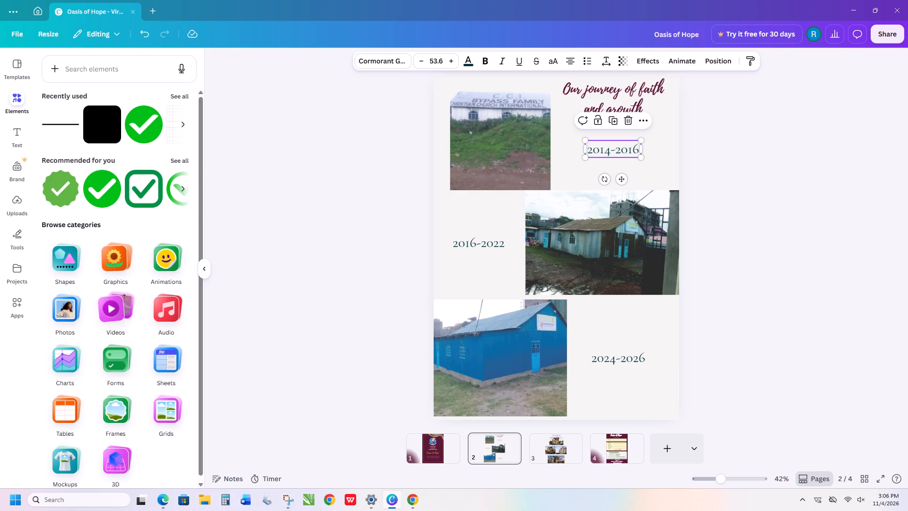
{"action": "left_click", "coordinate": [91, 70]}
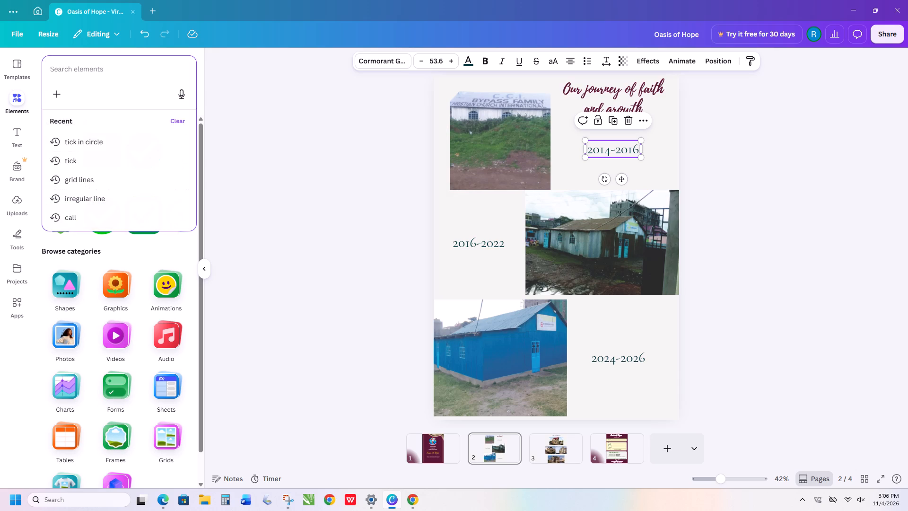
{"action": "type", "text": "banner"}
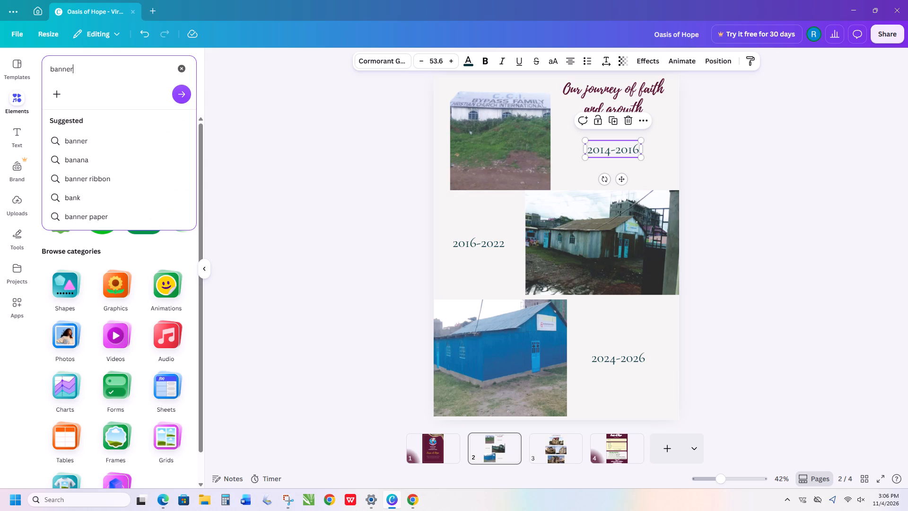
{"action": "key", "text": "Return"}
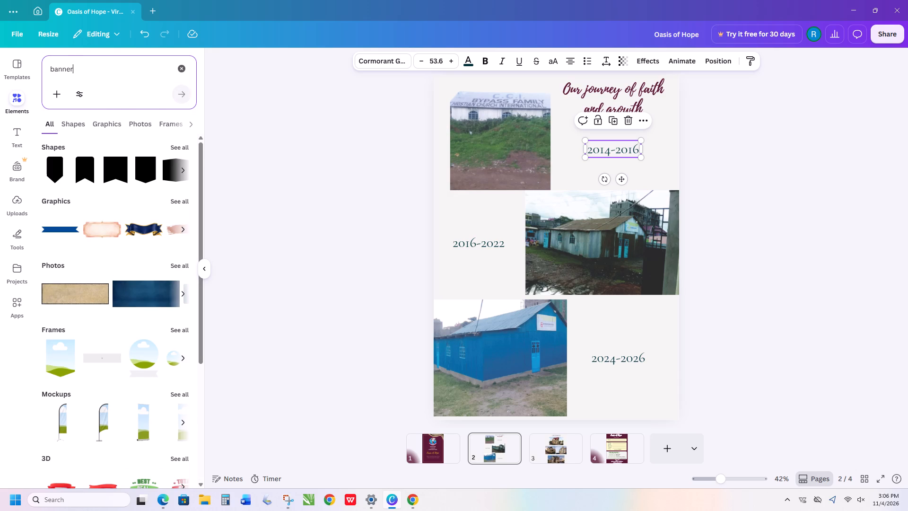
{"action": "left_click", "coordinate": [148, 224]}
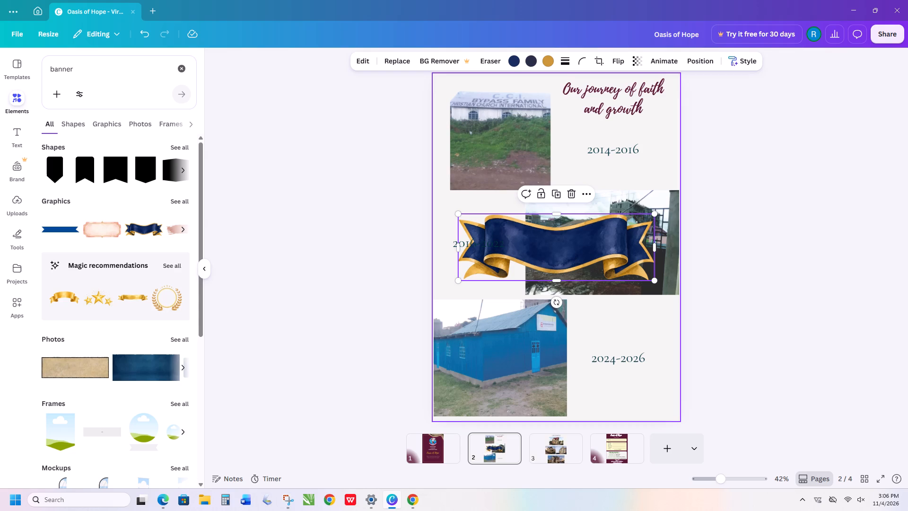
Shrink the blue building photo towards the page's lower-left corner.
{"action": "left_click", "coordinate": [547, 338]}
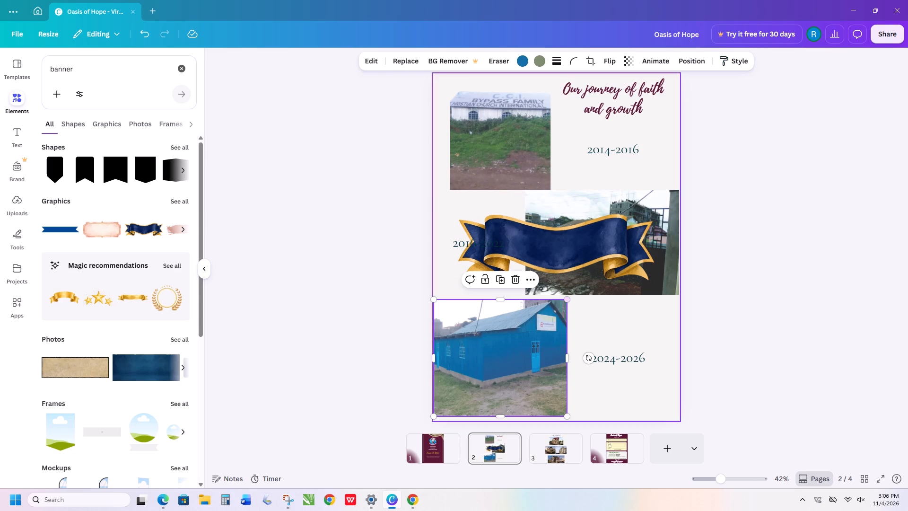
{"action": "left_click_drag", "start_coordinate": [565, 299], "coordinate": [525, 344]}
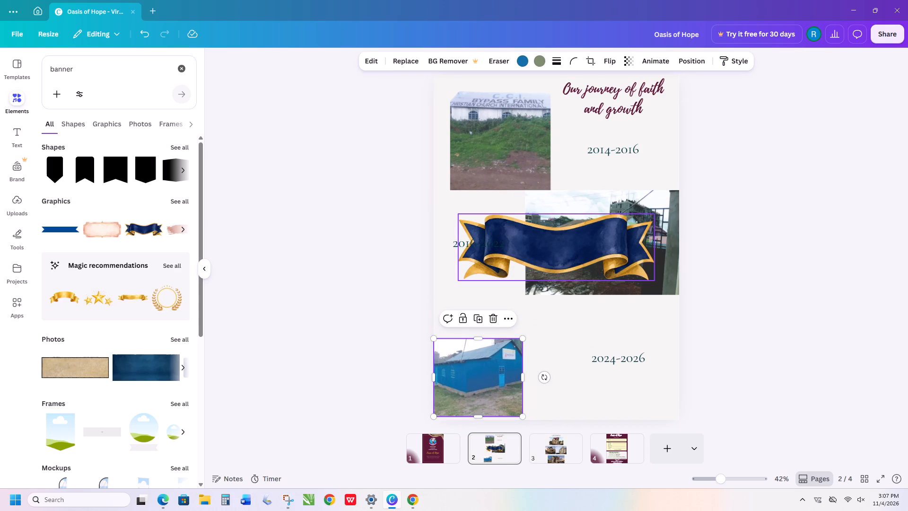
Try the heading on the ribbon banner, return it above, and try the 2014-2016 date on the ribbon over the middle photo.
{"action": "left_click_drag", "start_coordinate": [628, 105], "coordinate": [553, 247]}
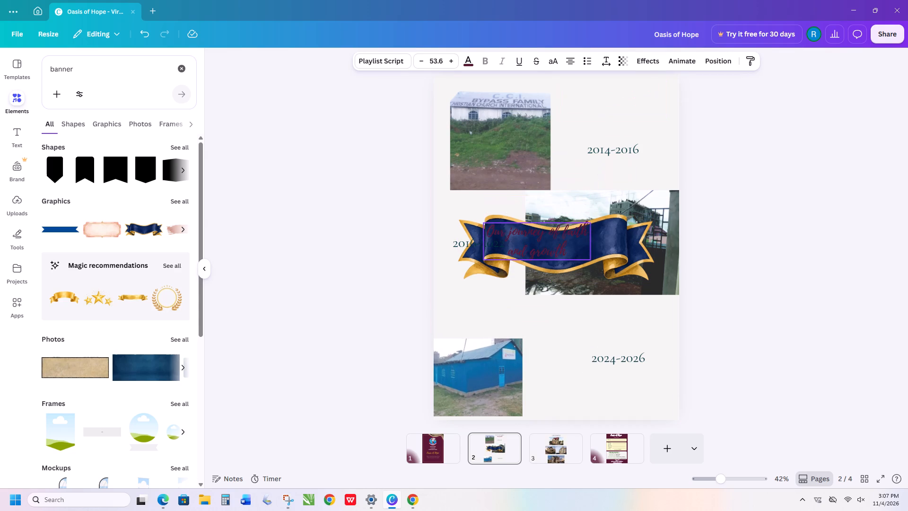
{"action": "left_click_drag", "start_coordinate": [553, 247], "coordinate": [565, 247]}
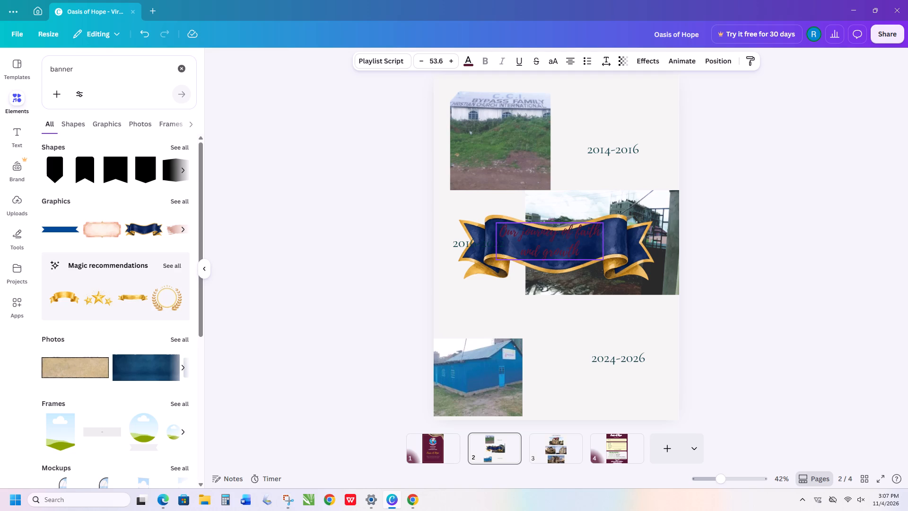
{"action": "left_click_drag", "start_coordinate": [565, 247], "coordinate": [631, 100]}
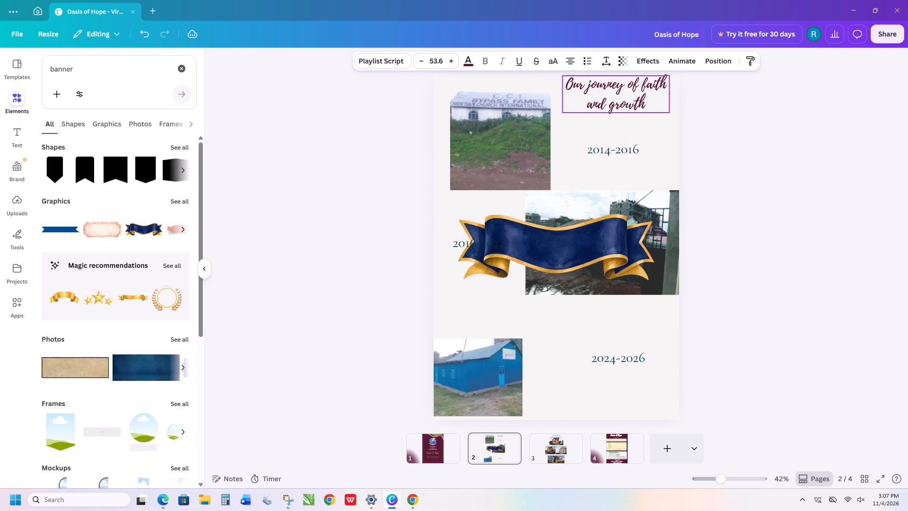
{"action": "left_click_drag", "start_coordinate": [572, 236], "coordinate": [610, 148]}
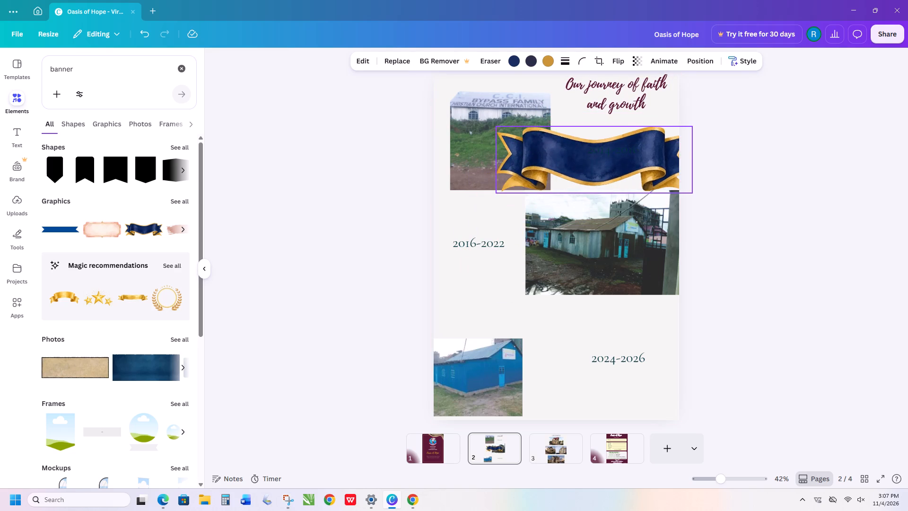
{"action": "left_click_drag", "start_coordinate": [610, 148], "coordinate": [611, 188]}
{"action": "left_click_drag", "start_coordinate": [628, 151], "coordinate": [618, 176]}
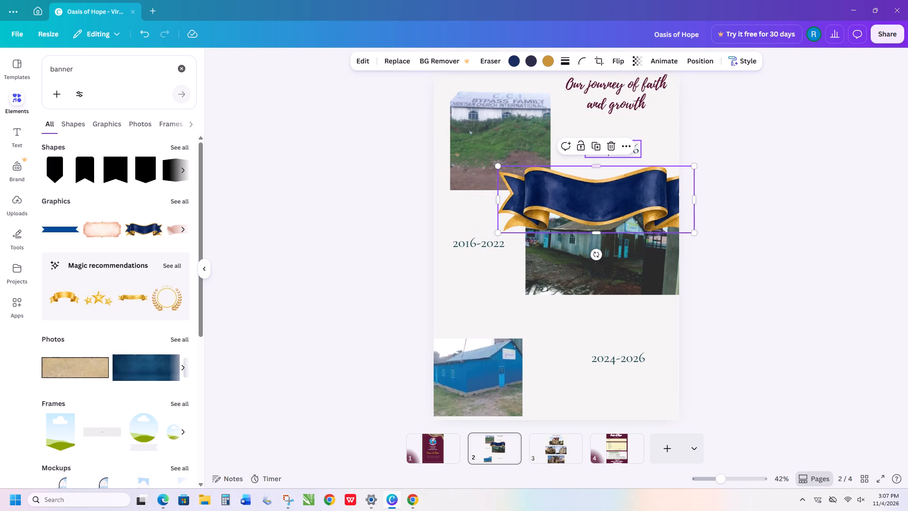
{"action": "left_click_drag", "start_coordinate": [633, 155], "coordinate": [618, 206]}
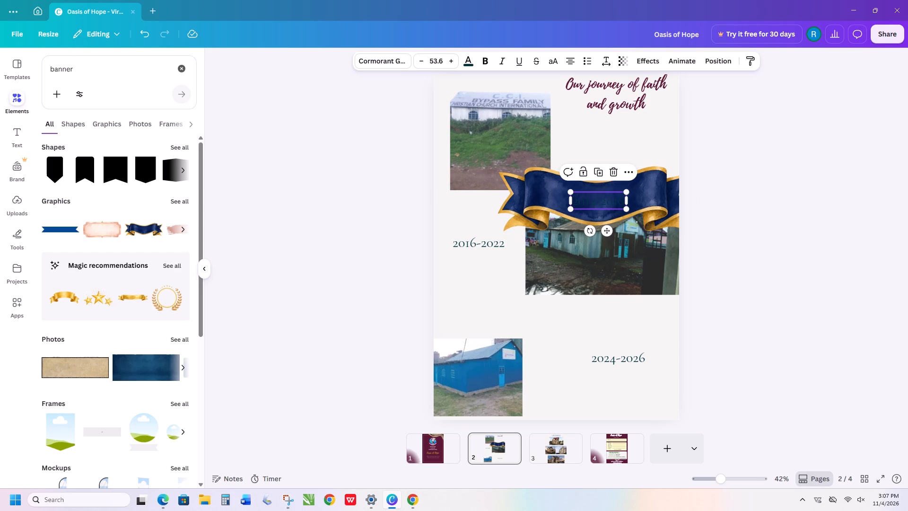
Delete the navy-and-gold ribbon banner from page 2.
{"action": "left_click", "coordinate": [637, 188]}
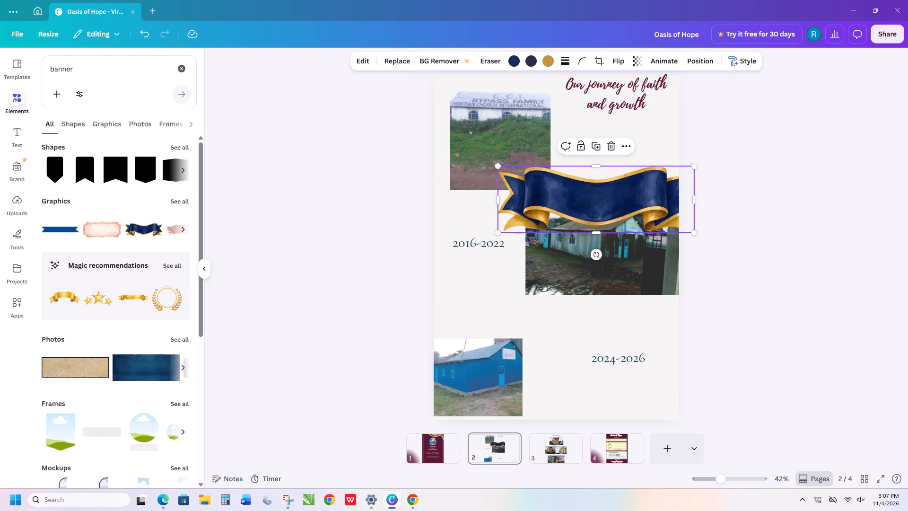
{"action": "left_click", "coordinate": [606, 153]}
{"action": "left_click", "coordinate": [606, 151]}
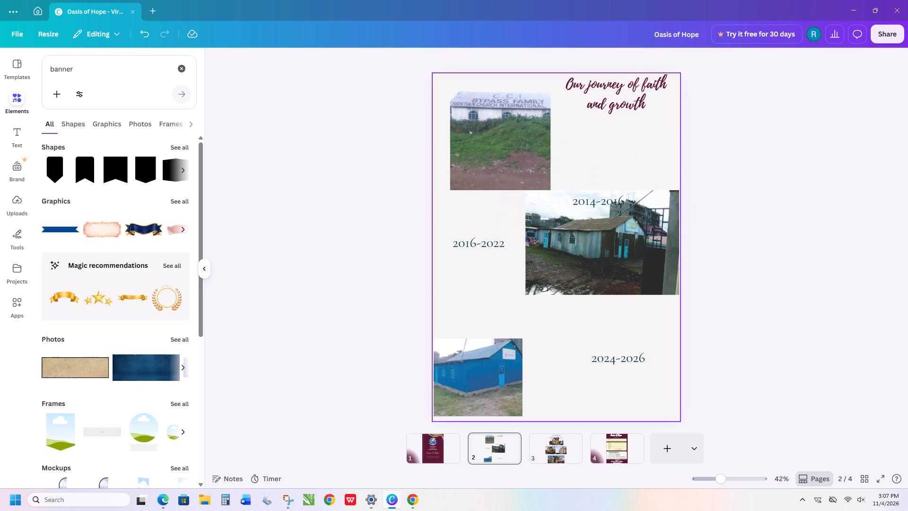
Enlarge the blue building photo until it meets the underside of the middle photo, keeping the middle photo at the right page edge.
{"action": "left_click_drag", "start_coordinate": [517, 365], "coordinate": [517, 360]}
{"action": "left_click_drag", "start_coordinate": [525, 334], "coordinate": [583, 314]}
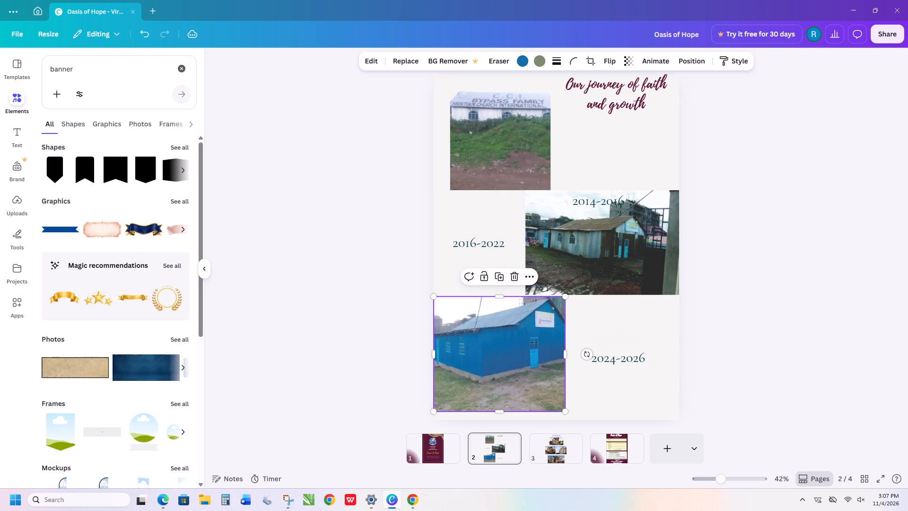
{"action": "left_click", "coordinate": [722, 317]}
{"action": "left_click", "coordinate": [636, 256]}
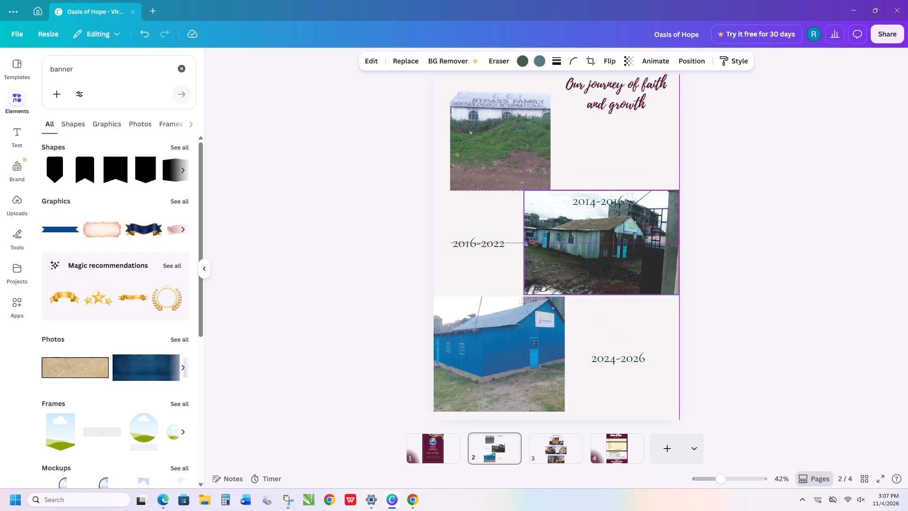
{"action": "left_click", "coordinate": [755, 302]}
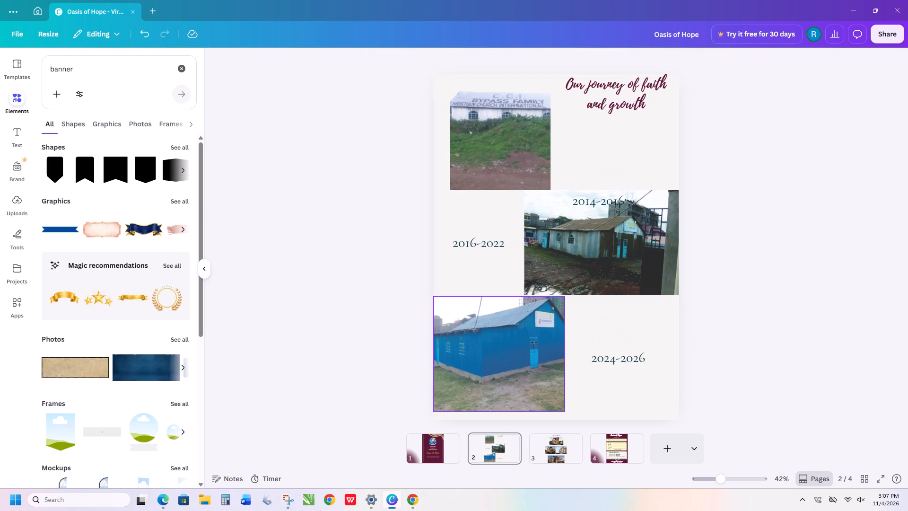
{"action": "left_click", "coordinate": [552, 320]}
{"action": "left_click_drag", "start_coordinate": [568, 297], "coordinate": [573, 296]}
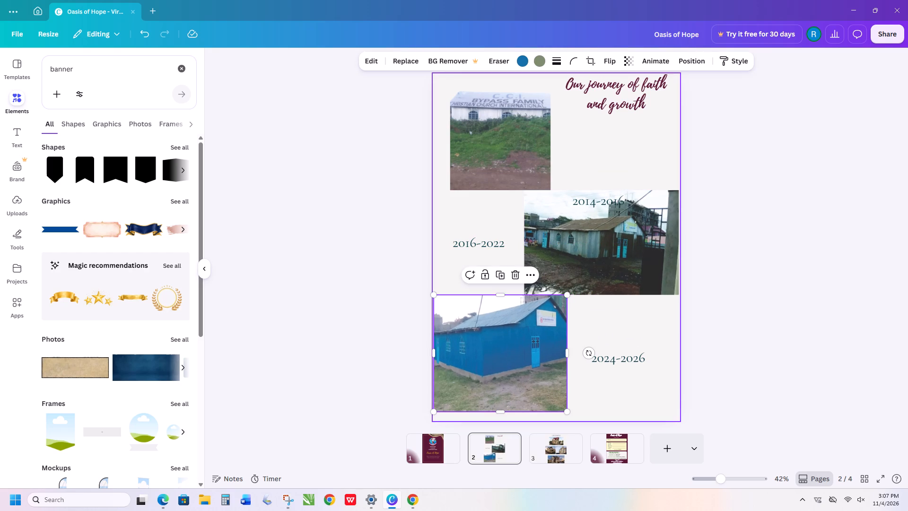
{"action": "left_click", "coordinate": [699, 302]}
Lower the blue building photo to the bottom-left page corner and centre the middle photo vertically on the page.
{"action": "left_click_drag", "start_coordinate": [533, 353], "coordinate": [530, 363]}
{"action": "left_click", "coordinate": [591, 257]}
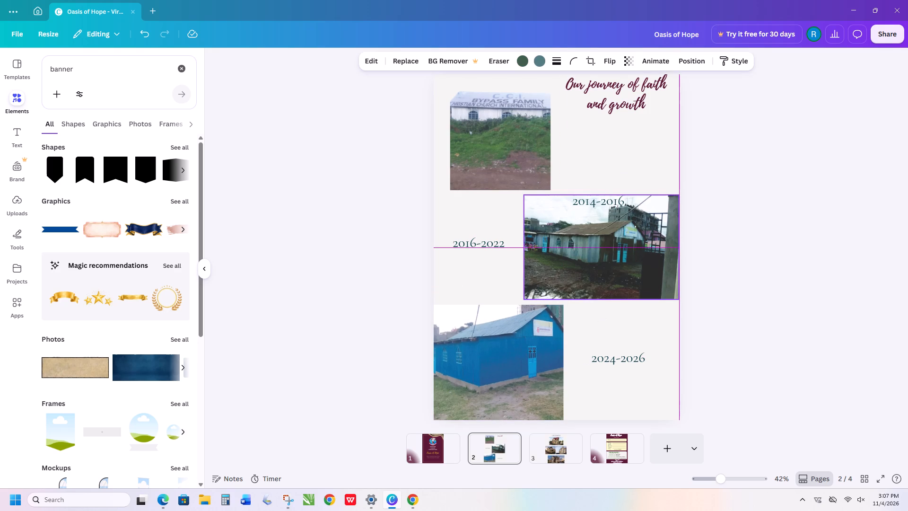
{"action": "left_click", "coordinate": [755, 193]}
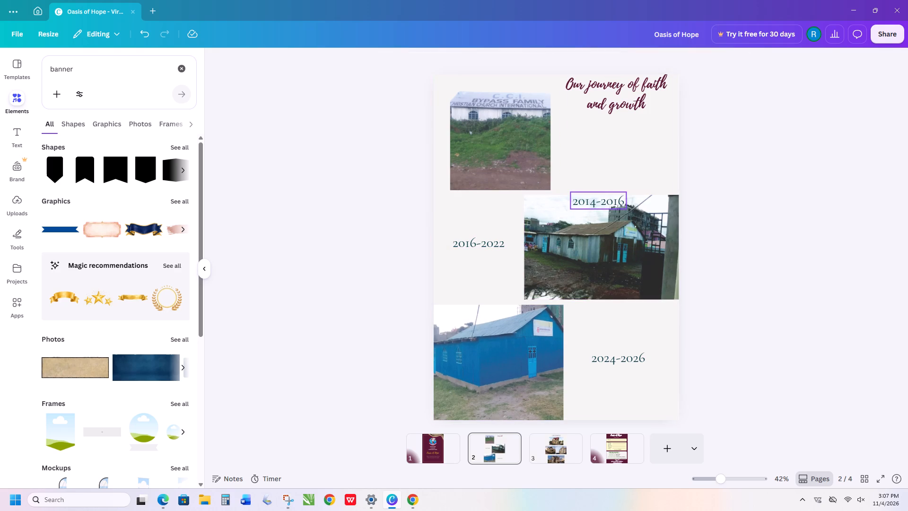
Move the 2014-2016 date back beside the top photo and reposition the heading above it near the page's top edge.
{"action": "left_click_drag", "start_coordinate": [625, 199], "coordinate": [637, 143]}
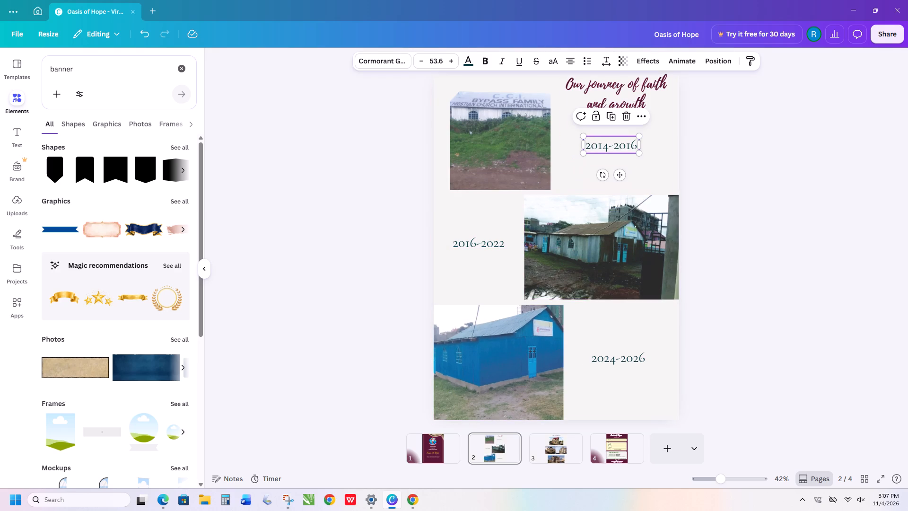
{"action": "left_click", "coordinate": [725, 178]}
{"action": "left_click_drag", "start_coordinate": [625, 141], "coordinate": [625, 153]}
{"action": "left_click_drag", "start_coordinate": [636, 95], "coordinate": [631, 103]}
{"action": "left_click", "coordinate": [725, 126]}
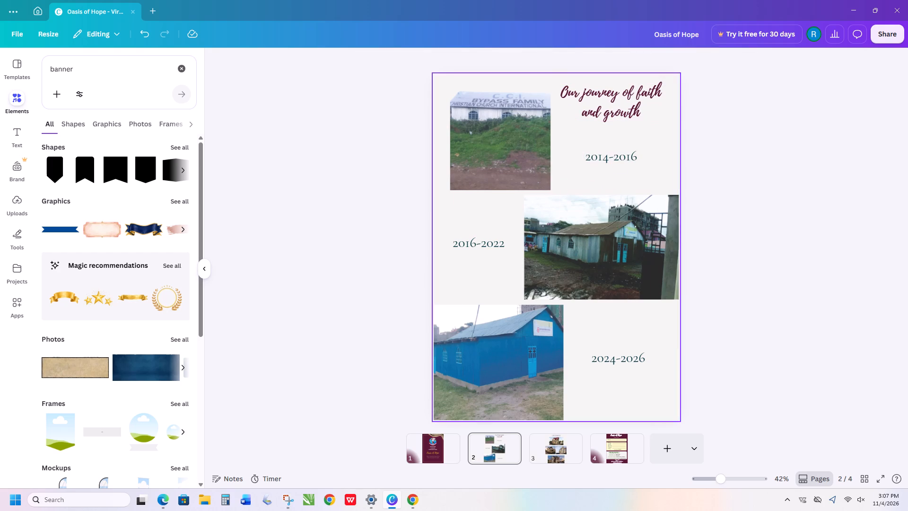
{"action": "left_click_drag", "start_coordinate": [604, 102], "coordinate": [616, 95]}
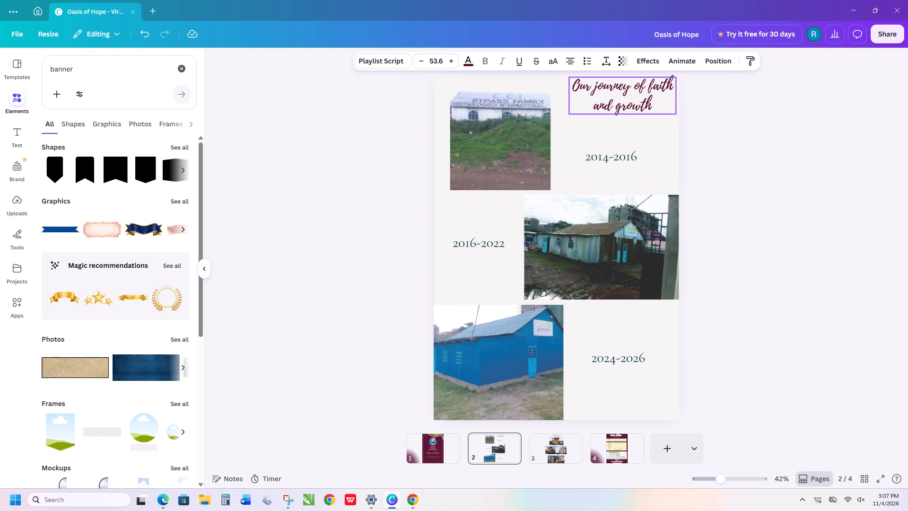
{"action": "left_click_drag", "start_coordinate": [616, 95], "coordinate": [611, 95]}
Move the top photo to the left page edge and enlarge it to fill the space above the middle photo.
{"action": "left_click_drag", "start_coordinate": [472, 136], "coordinate": [453, 135]}
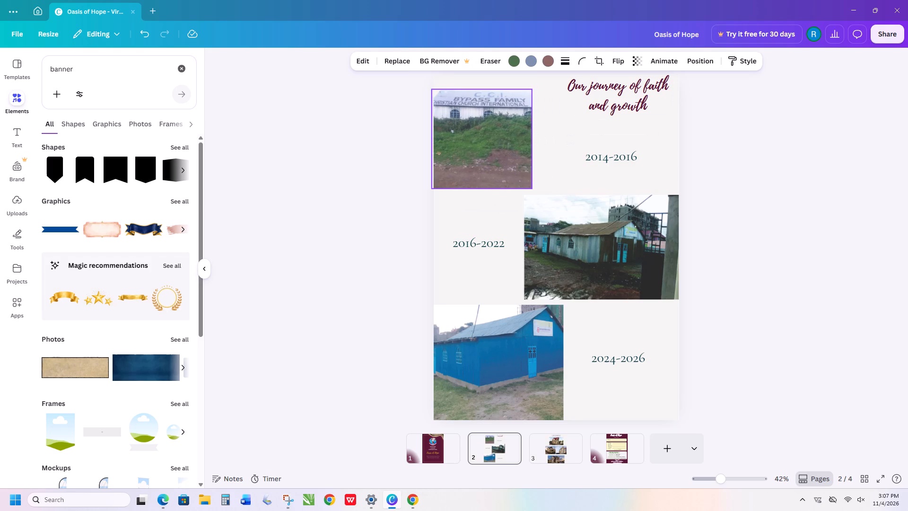
{"action": "left_click_drag", "start_coordinate": [453, 135], "coordinate": [457, 141]}
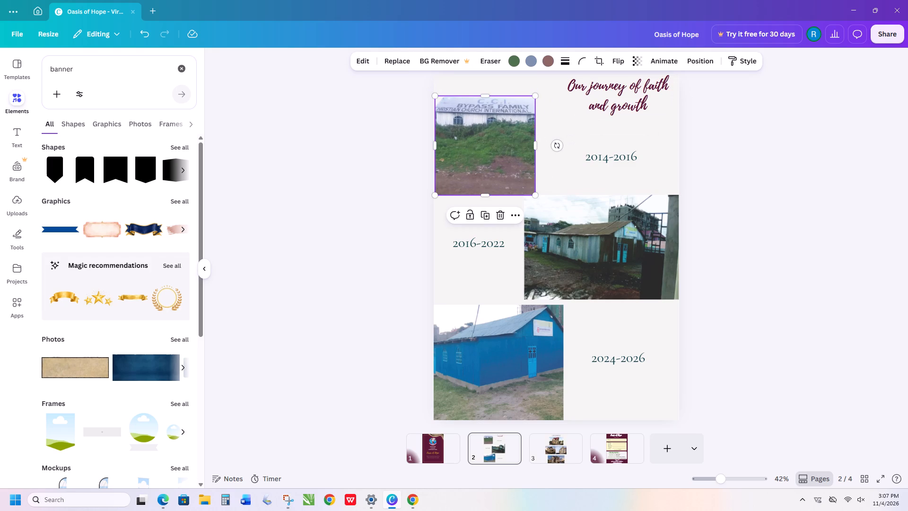
{"action": "left_click_drag", "start_coordinate": [533, 97], "coordinate": [545, 95]}
{"action": "left_click_drag", "start_coordinate": [542, 143], "coordinate": [552, 150]}
{"action": "left_click", "coordinate": [512, 148]}
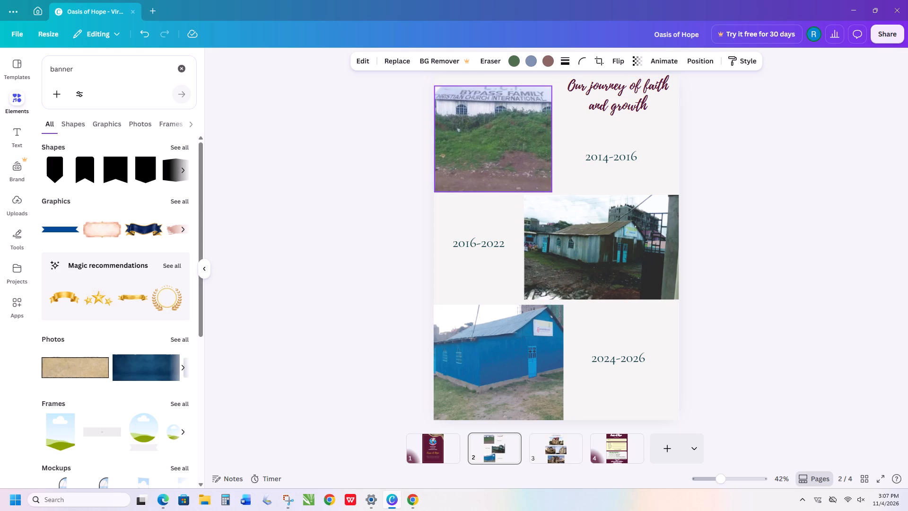
{"action": "left_click", "coordinate": [777, 167]}
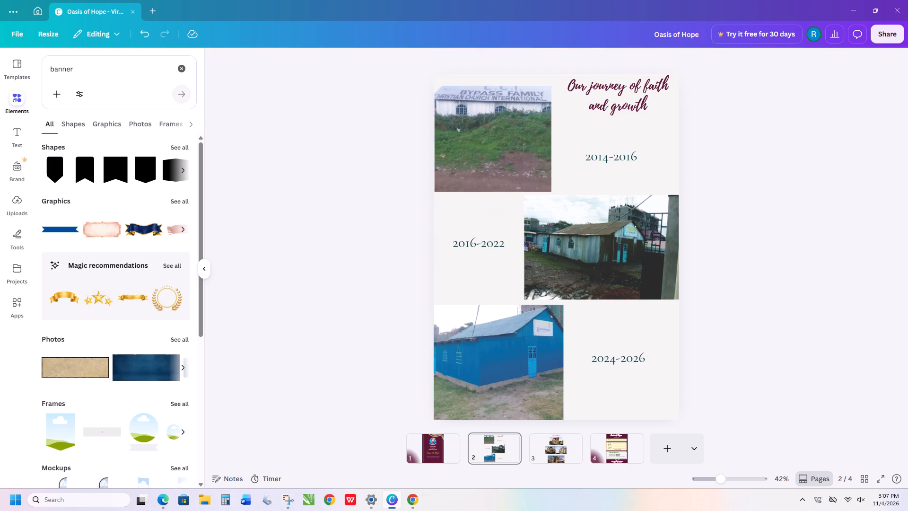
Shrink the top photo slightly and reposition the middle photo so it sits between the top and blue photos with gaps.
{"action": "left_click_drag", "start_coordinate": [613, 282], "coordinate": [611, 277]}
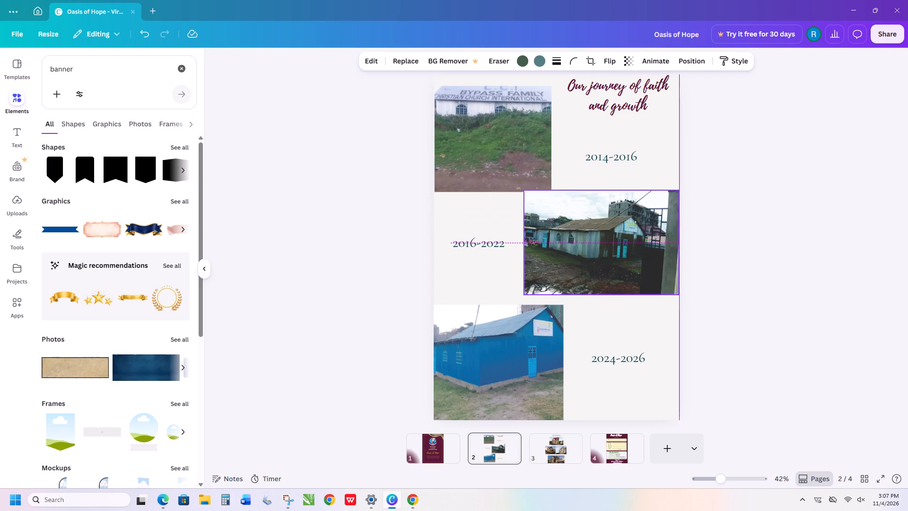
{"action": "left_click_drag", "start_coordinate": [611, 277], "coordinate": [608, 289]}
{"action": "left_click", "coordinate": [542, 158]}
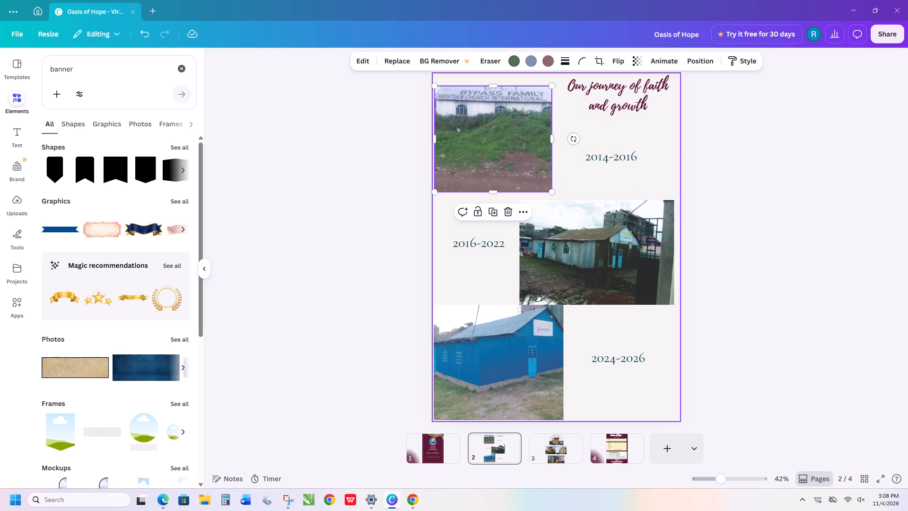
{"action": "left_click_drag", "start_coordinate": [550, 193], "coordinate": [540, 190]}
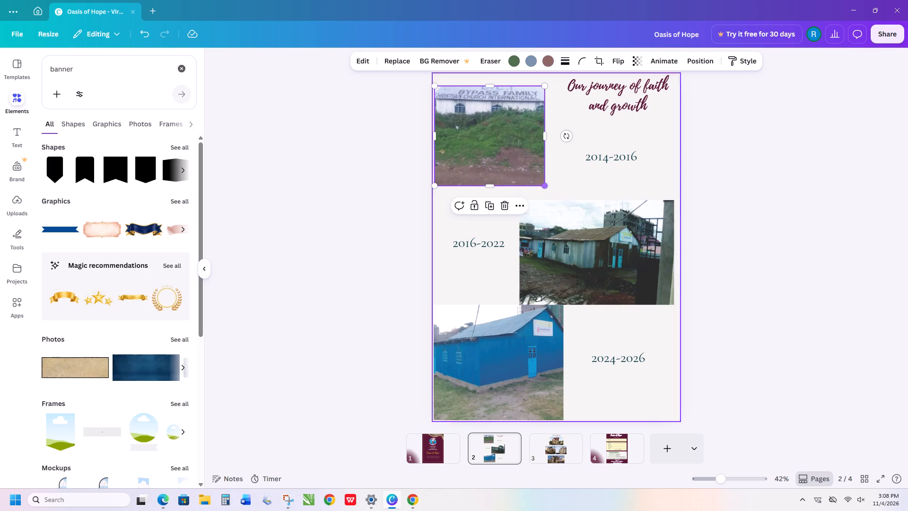
{"action": "left_click_drag", "start_coordinate": [551, 246], "coordinate": [547, 236]}
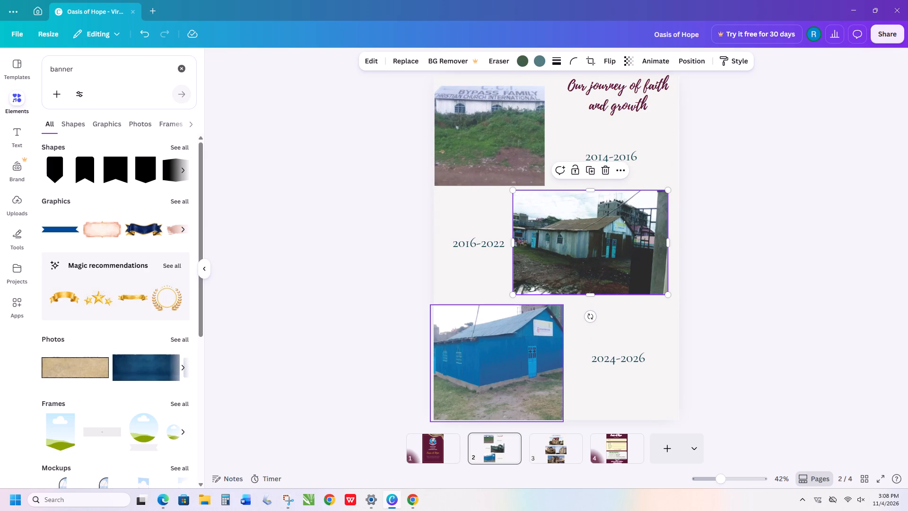
Move the blue building photo slightly inward from the left page edge, keeping a small gap below the middle photo.
{"action": "left_click_drag", "start_coordinate": [502, 348], "coordinate": [518, 348]}
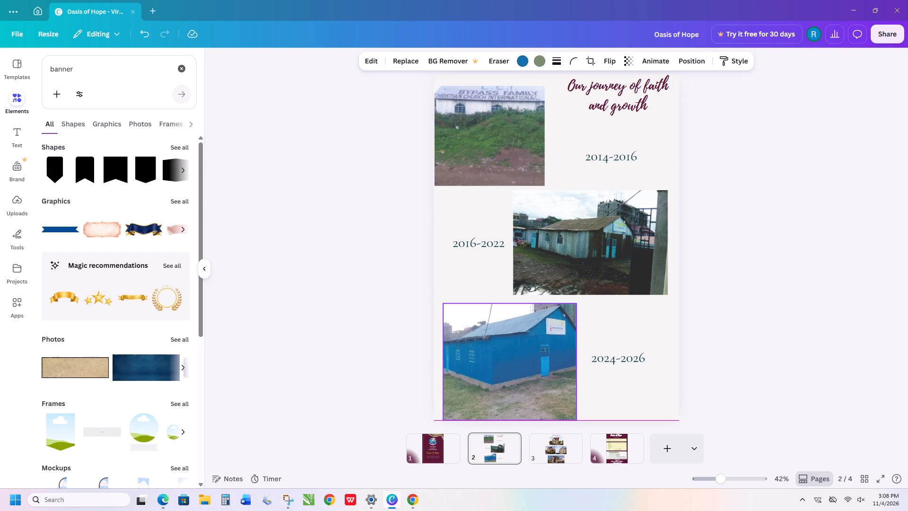
{"action": "left_click_drag", "start_coordinate": [518, 348], "coordinate": [517, 342]}
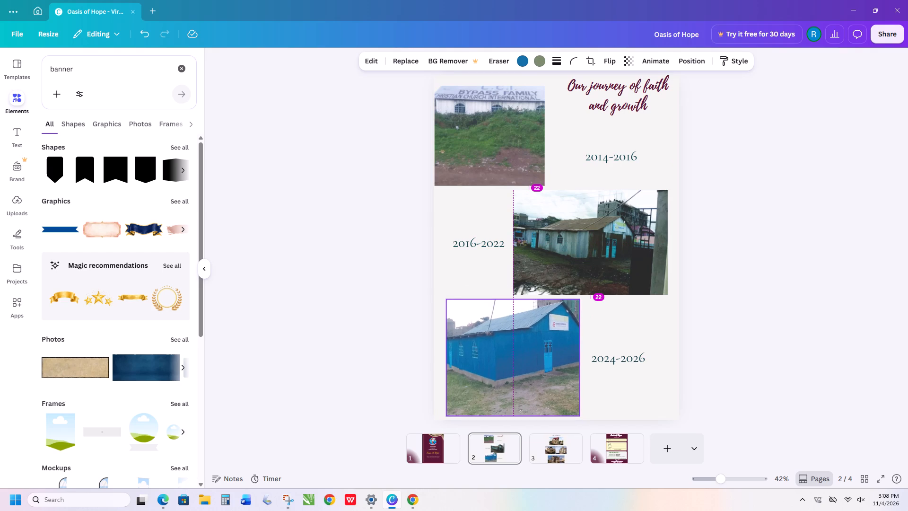
{"action": "left_click_drag", "start_coordinate": [517, 342], "coordinate": [510, 345]}
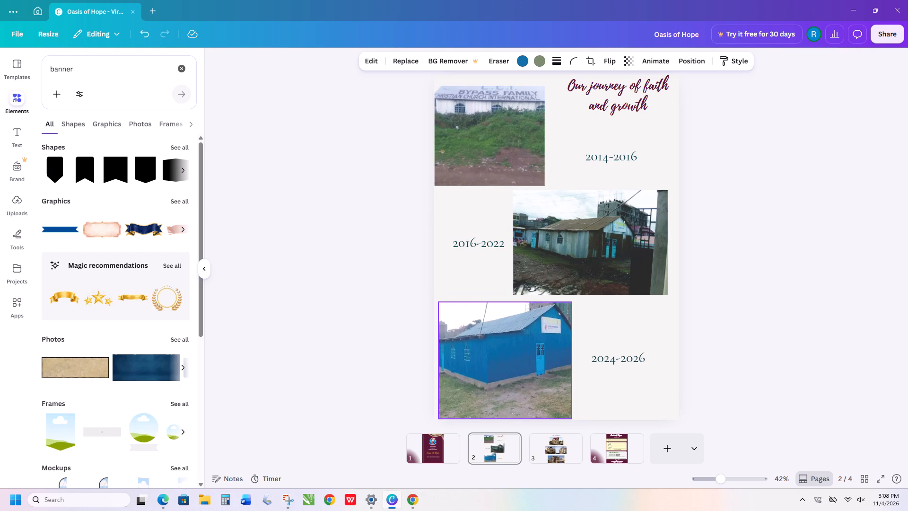
{"action": "left_click_drag", "start_coordinate": [510, 345], "coordinate": [520, 344]}
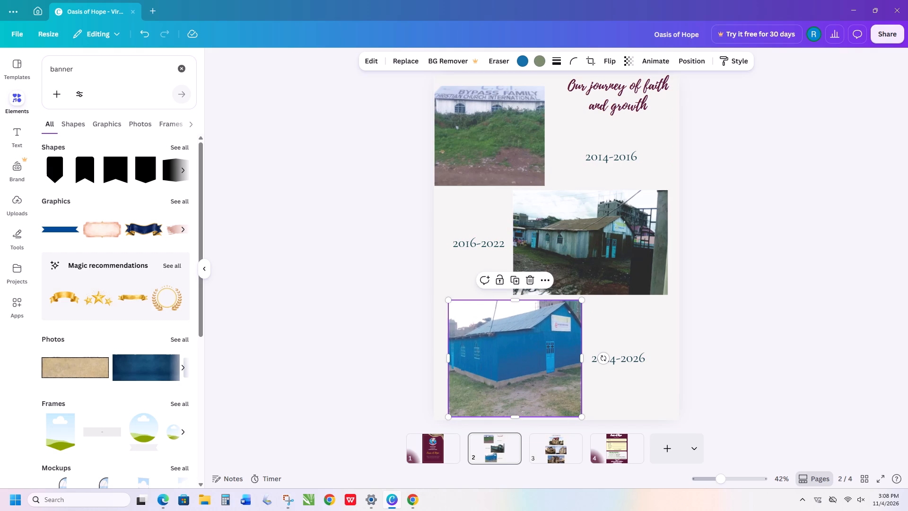
Move the top photo inward so its left edge aligns with the blue building photo, leaving a gap above the middle photo.
{"action": "left_click_drag", "start_coordinate": [517, 166], "coordinate": [525, 171]}
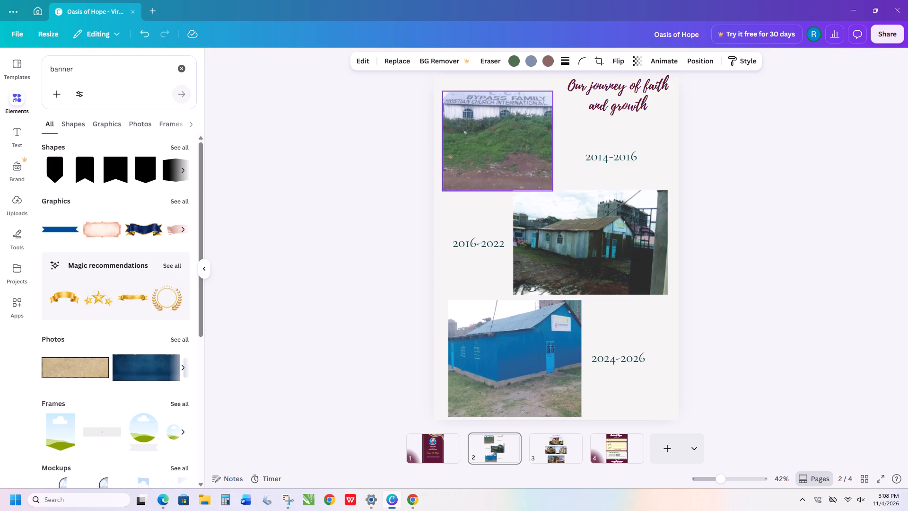
{"action": "left_click_drag", "start_coordinate": [525, 171], "coordinate": [527, 161]}
{"action": "left_click_drag", "start_coordinate": [527, 161], "coordinate": [530, 161]}
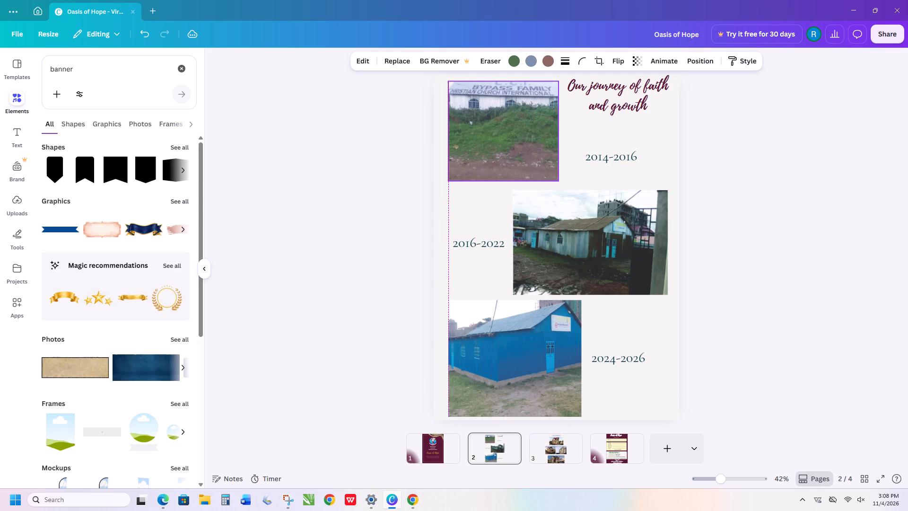
{"action": "left_click_drag", "start_coordinate": [530, 161], "coordinate": [532, 165]}
{"action": "left_click", "coordinate": [785, 161]}
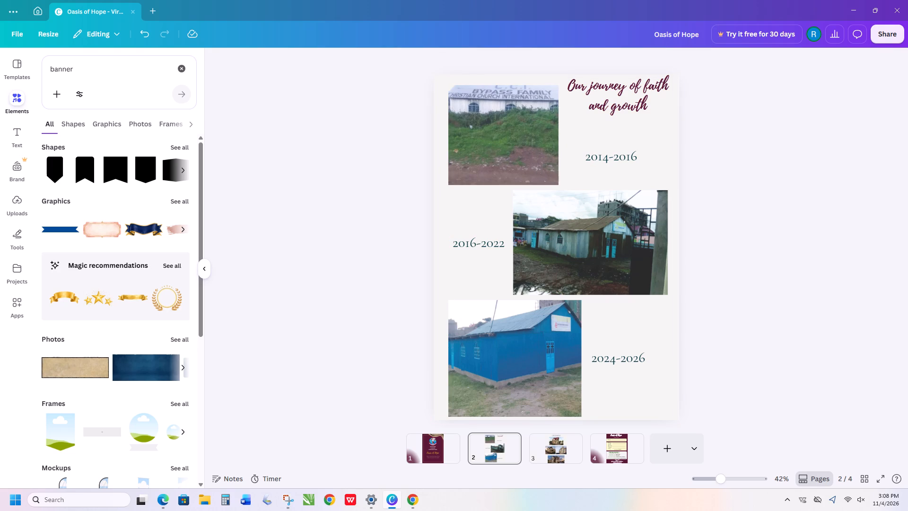
Add the black-outlined wavy ribbon banner with a white fill from the banner graphics to page 2.
{"action": "left_click", "coordinate": [179, 193]}
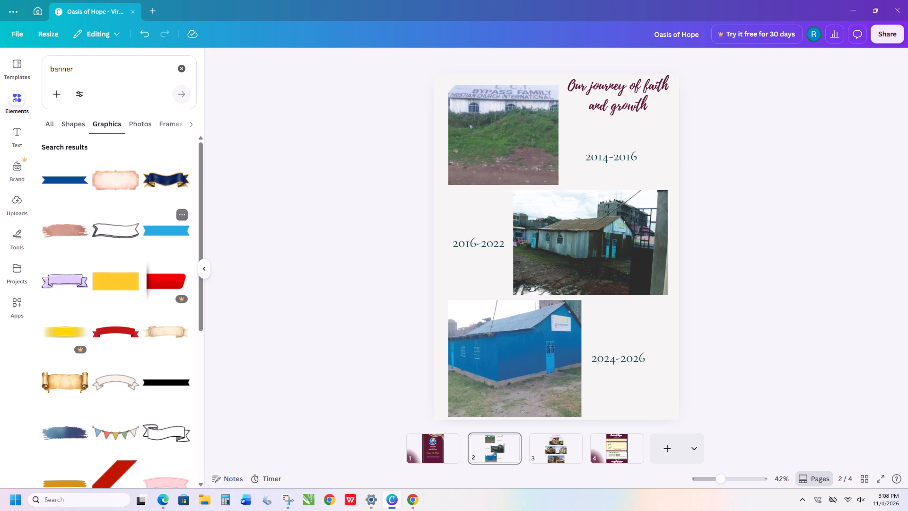
{"action": "left_click", "coordinate": [112, 231]}
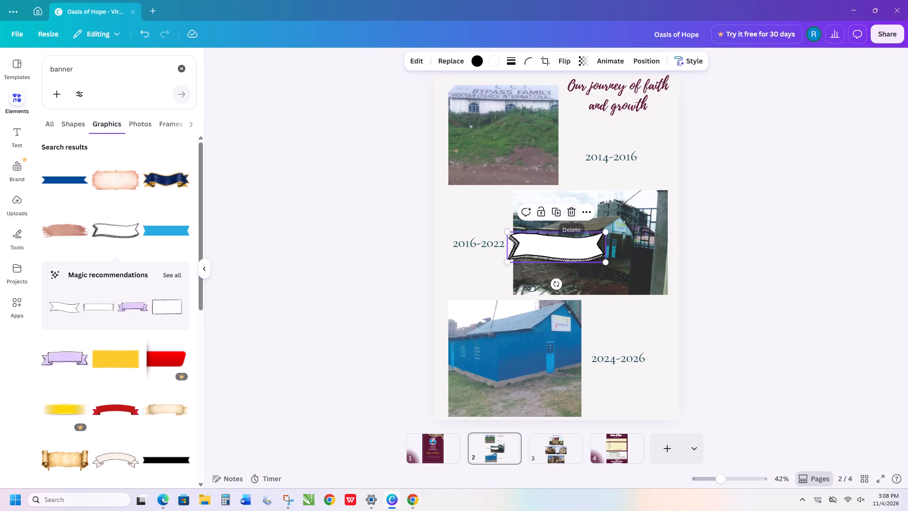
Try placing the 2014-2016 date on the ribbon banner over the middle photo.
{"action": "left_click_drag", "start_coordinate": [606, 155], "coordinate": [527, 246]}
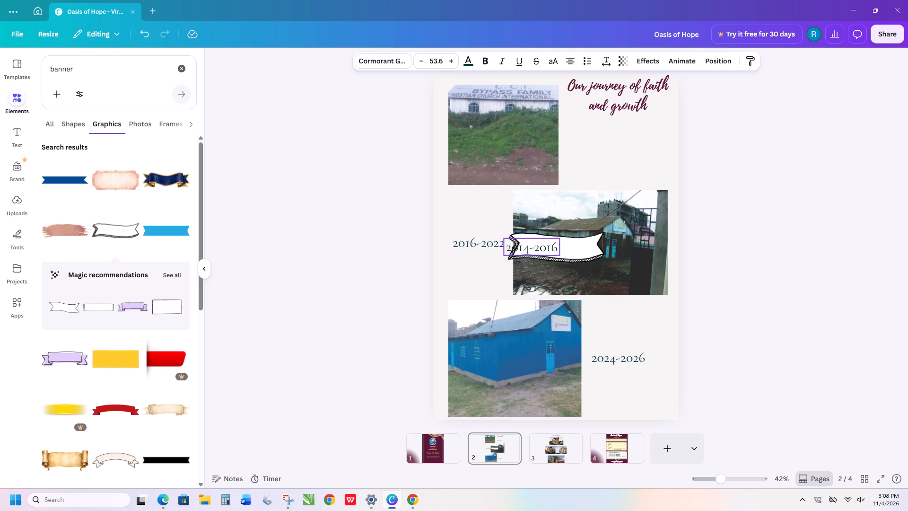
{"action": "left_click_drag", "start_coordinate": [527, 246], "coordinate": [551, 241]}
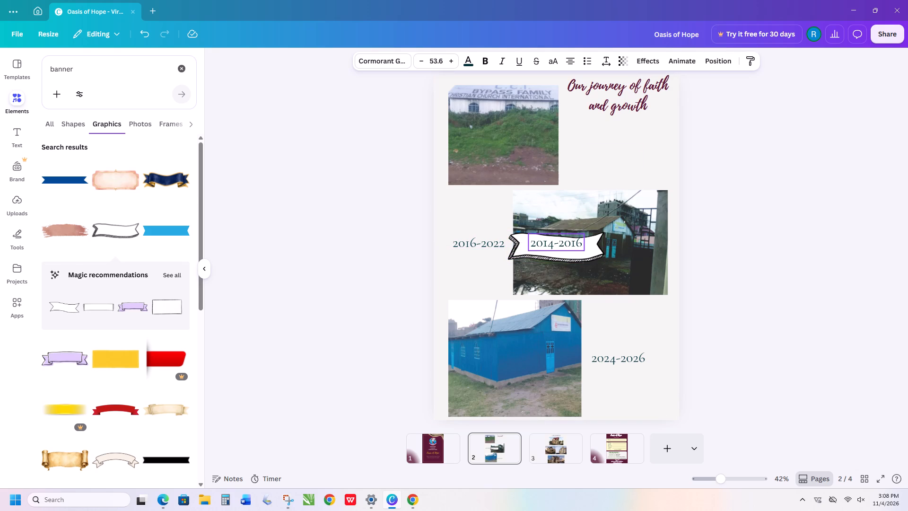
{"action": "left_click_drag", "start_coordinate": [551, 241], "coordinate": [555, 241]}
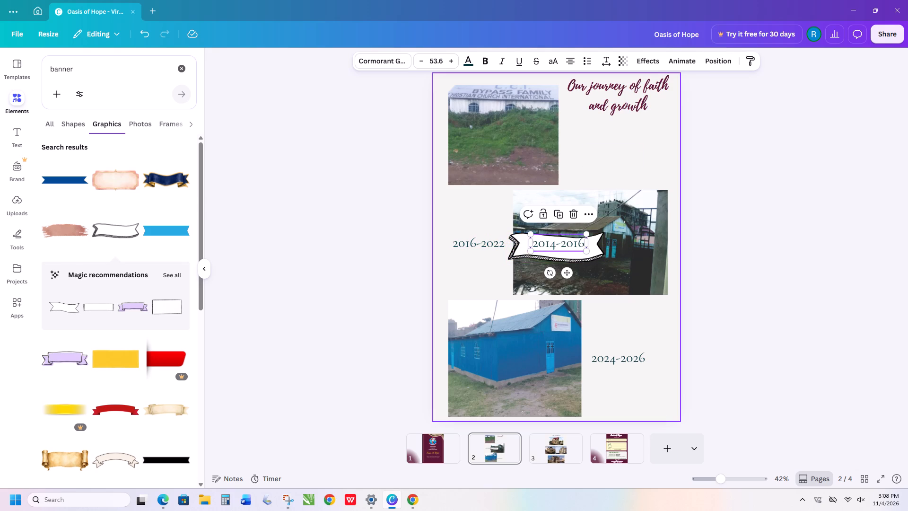
Move the ribbon banner beside the top photo, below the heading, and nudge the heading slightly down and to the right.
{"action": "left_click_drag", "start_coordinate": [596, 252], "coordinate": [646, 161]}
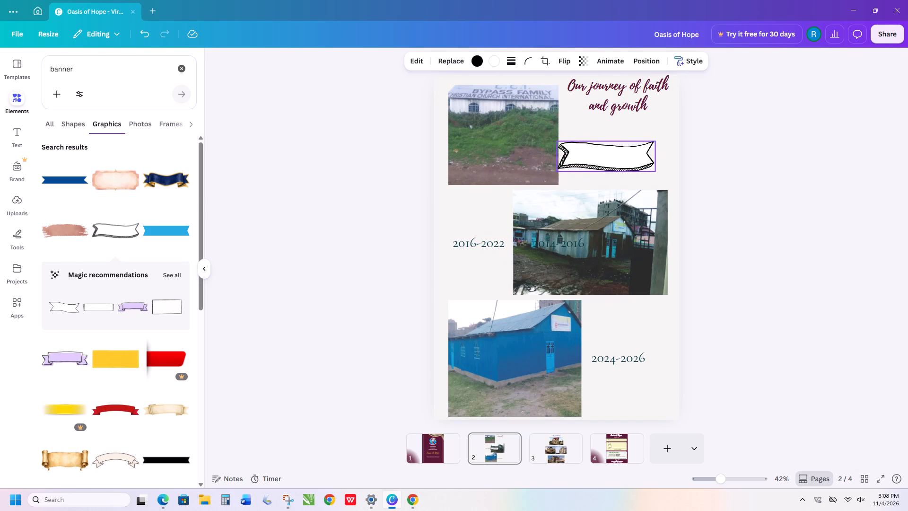
{"action": "left_click_drag", "start_coordinate": [646, 161], "coordinate": [654, 147]}
{"action": "left_click_drag", "start_coordinate": [610, 148], "coordinate": [586, 226]}
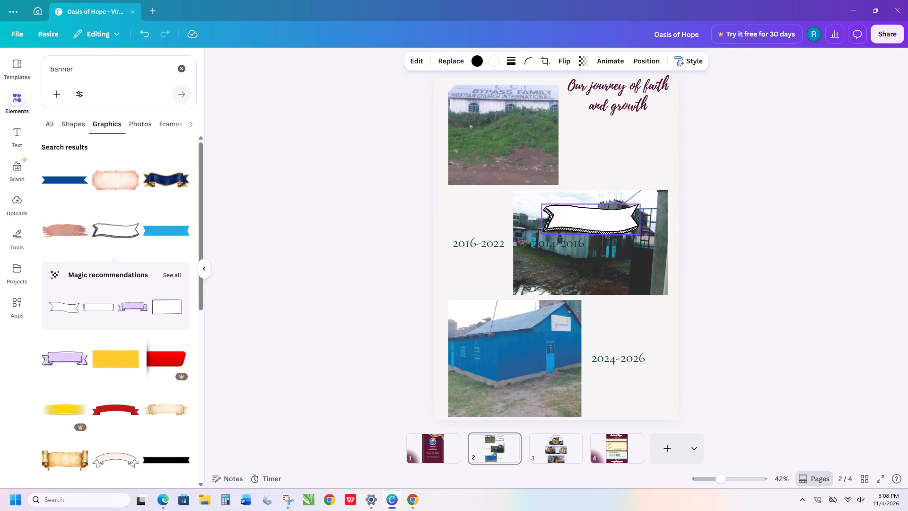
{"action": "left_click_drag", "start_coordinate": [586, 226], "coordinate": [610, 157]}
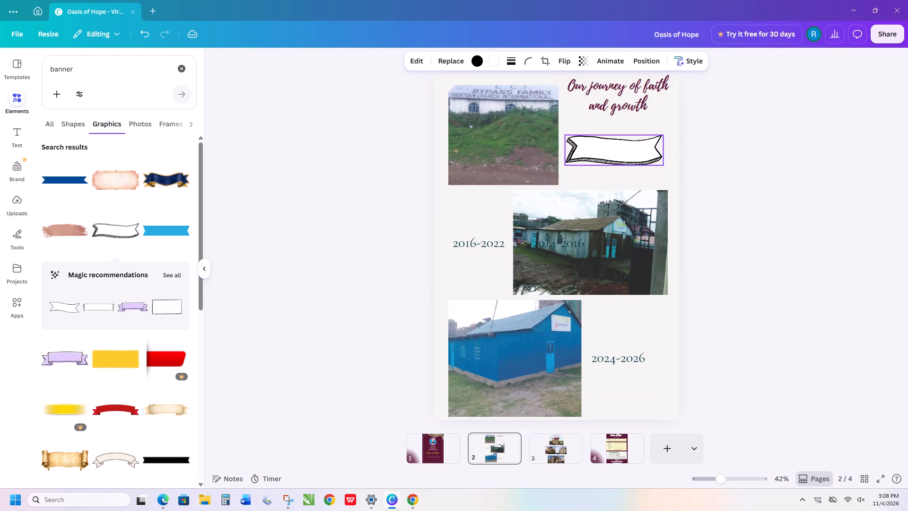
{"action": "left_click_drag", "start_coordinate": [610, 157], "coordinate": [616, 151]}
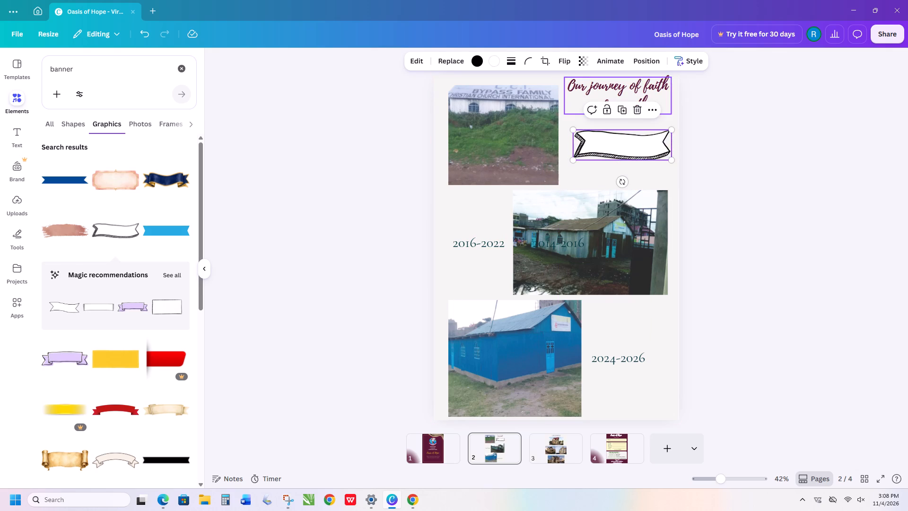
{"action": "left_click_drag", "start_coordinate": [623, 82], "coordinate": [626, 108]}
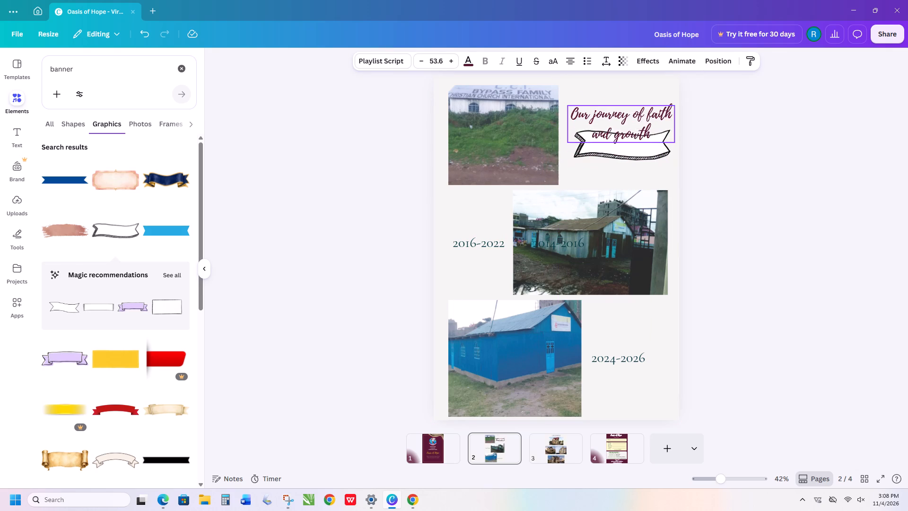
{"action": "left_click_drag", "start_coordinate": [626, 108], "coordinate": [628, 85]}
Shrink the ribbon banner to about half its width and move the 2014-2016 date back beside the top photo, just above it.
{"action": "left_click", "coordinate": [621, 151]}
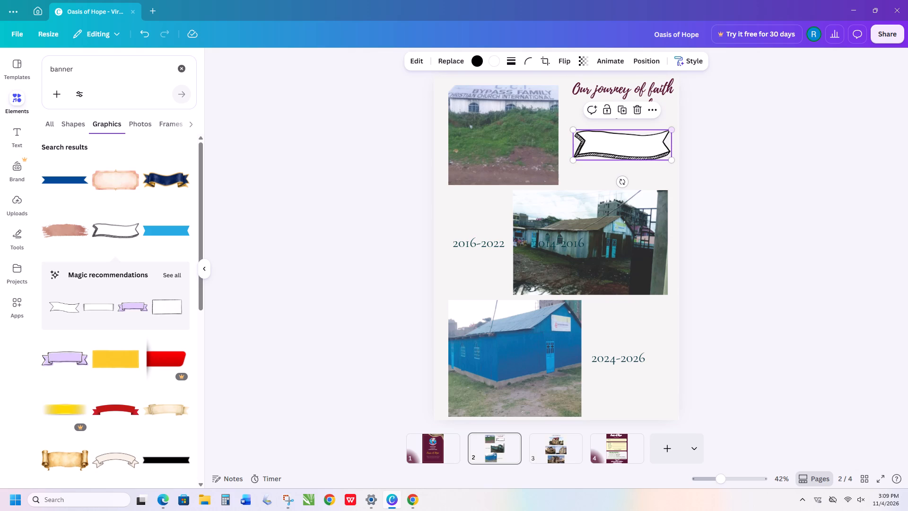
{"action": "left_click_drag", "start_coordinate": [669, 132], "coordinate": [620, 143]}
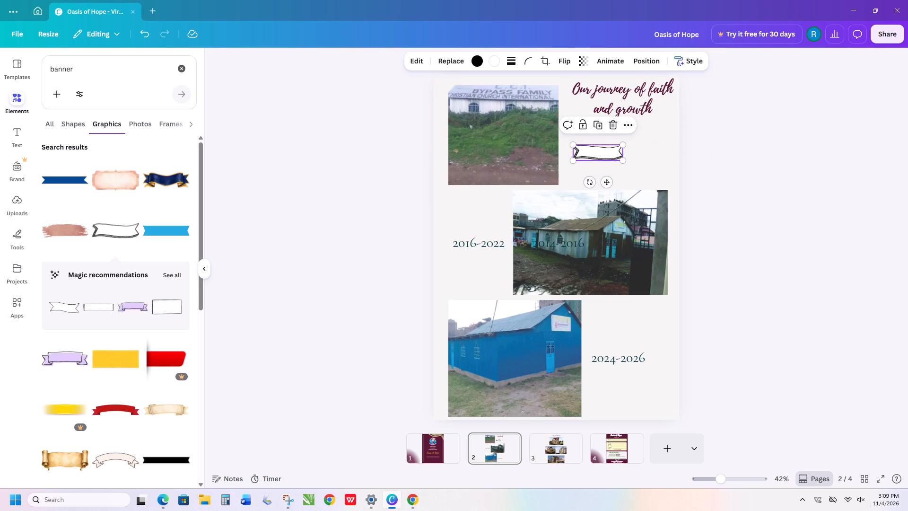
{"action": "left_click_drag", "start_coordinate": [602, 155], "coordinate": [611, 153]}
{"action": "left_click_drag", "start_coordinate": [558, 236], "coordinate": [611, 147]}
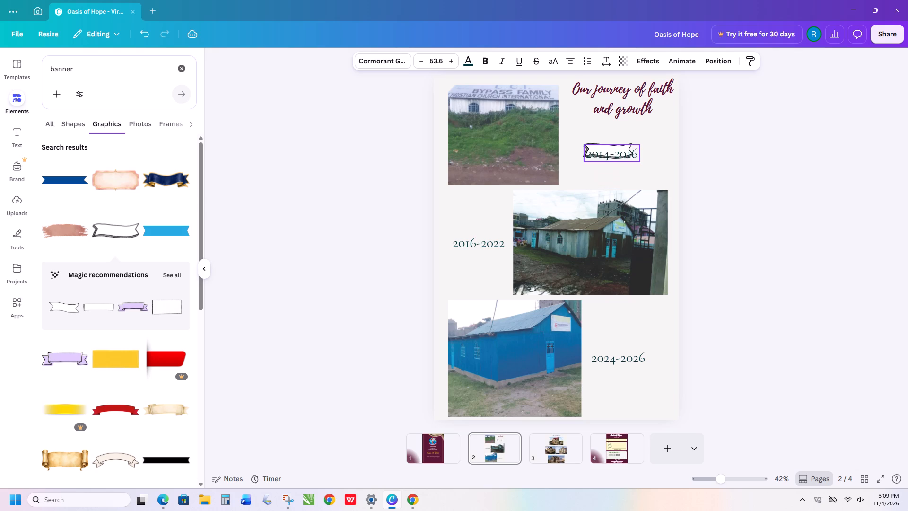
{"action": "left_click_drag", "start_coordinate": [611, 147], "coordinate": [608, 128]}
Enlarge the ribbon banner until it is wide enough to frame the 2014-2016 date.
{"action": "left_click", "coordinate": [620, 153]}
{"action": "left_click_drag", "start_coordinate": [633, 159], "coordinate": [634, 161]}
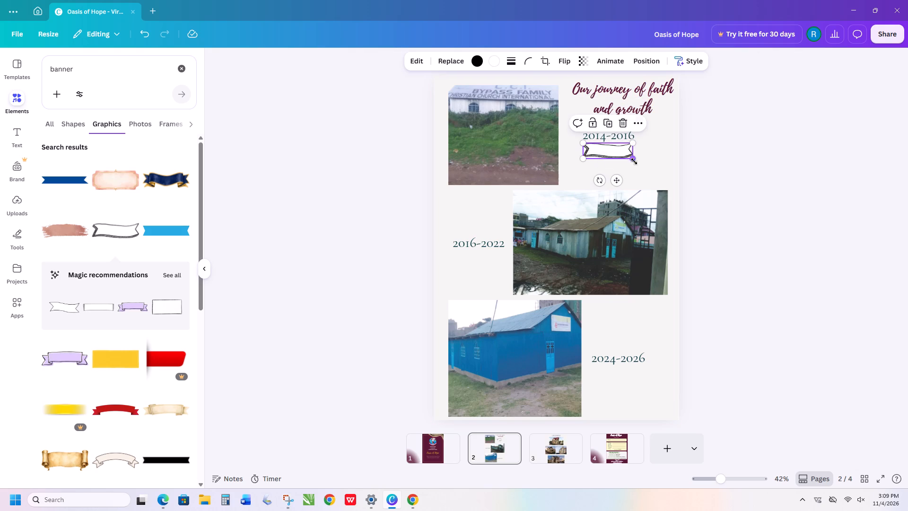
{"action": "left_click_drag", "start_coordinate": [634, 161], "coordinate": [643, 176]}
{"action": "left_click_drag", "start_coordinate": [623, 128], "coordinate": [623, 150]}
{"action": "left_click_drag", "start_coordinate": [581, 165], "coordinate": [565, 168]}
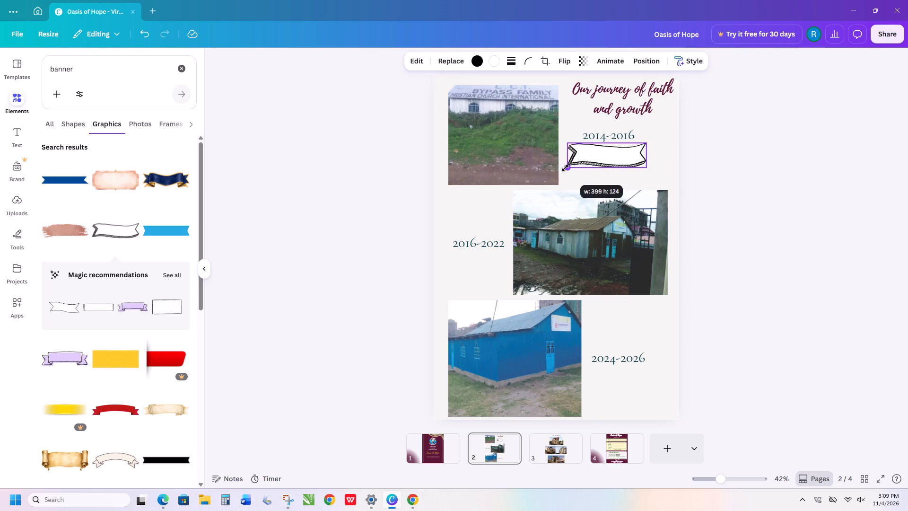
{"action": "left_click_drag", "start_coordinate": [565, 168], "coordinate": [560, 173]}
Position the ribbon banner below the heading and place the 2014-2016 date inside it.
{"action": "left_click", "coordinate": [616, 138]}
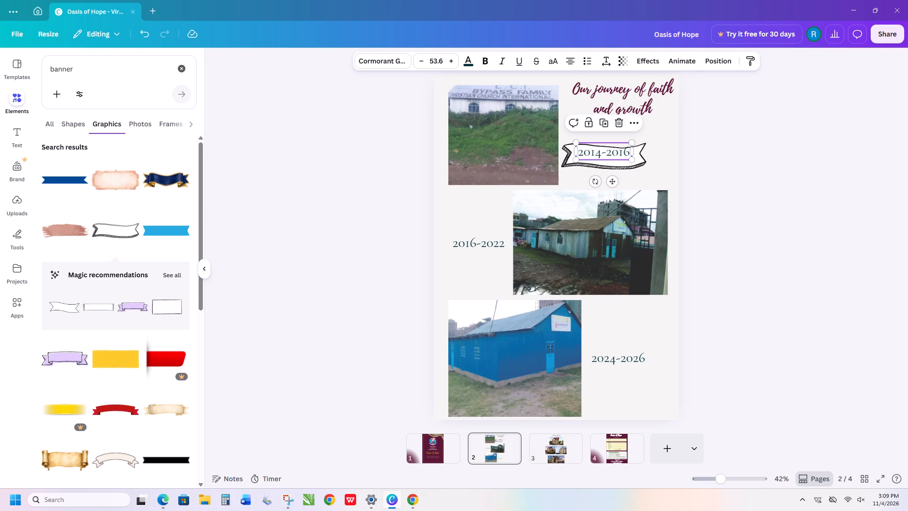
{"action": "left_click_drag", "start_coordinate": [634, 168], "coordinate": [648, 161]}
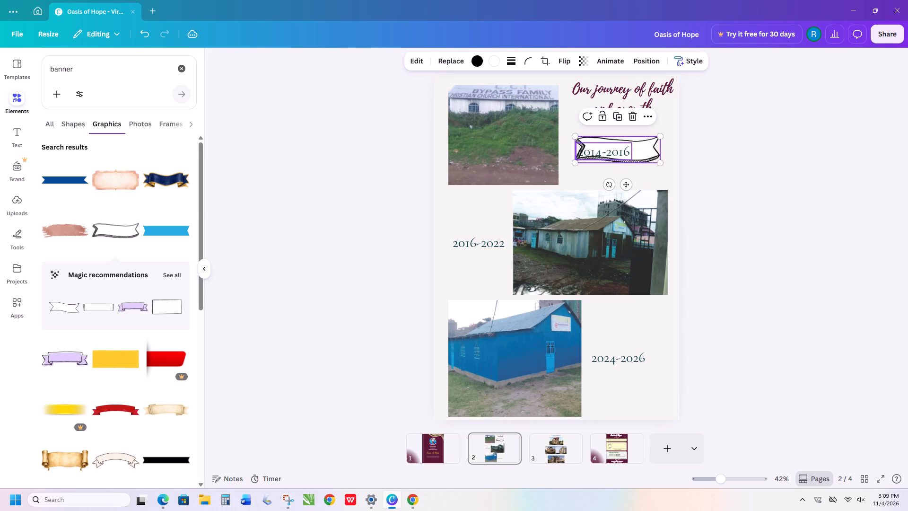
{"action": "left_click_drag", "start_coordinate": [616, 157], "coordinate": [636, 148]}
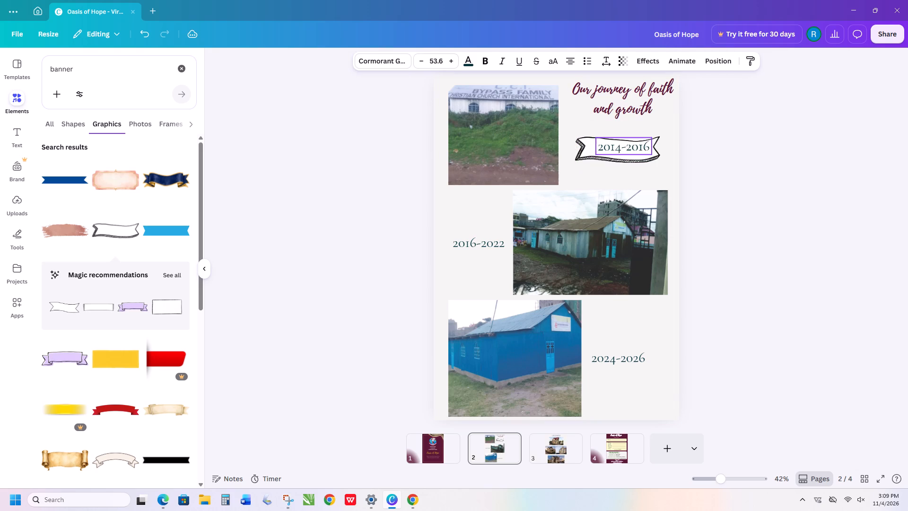
{"action": "left_click_drag", "start_coordinate": [636, 148], "coordinate": [628, 153]}
{"action": "left_click", "coordinate": [734, 159]}
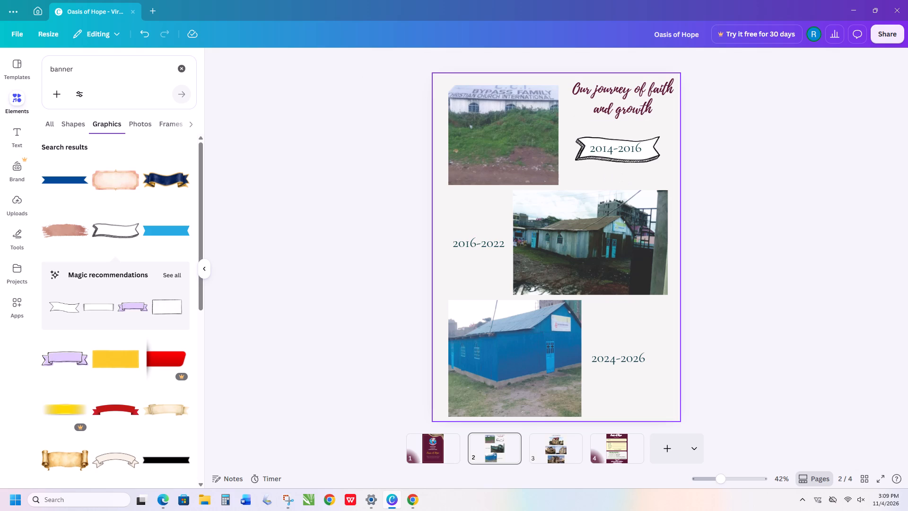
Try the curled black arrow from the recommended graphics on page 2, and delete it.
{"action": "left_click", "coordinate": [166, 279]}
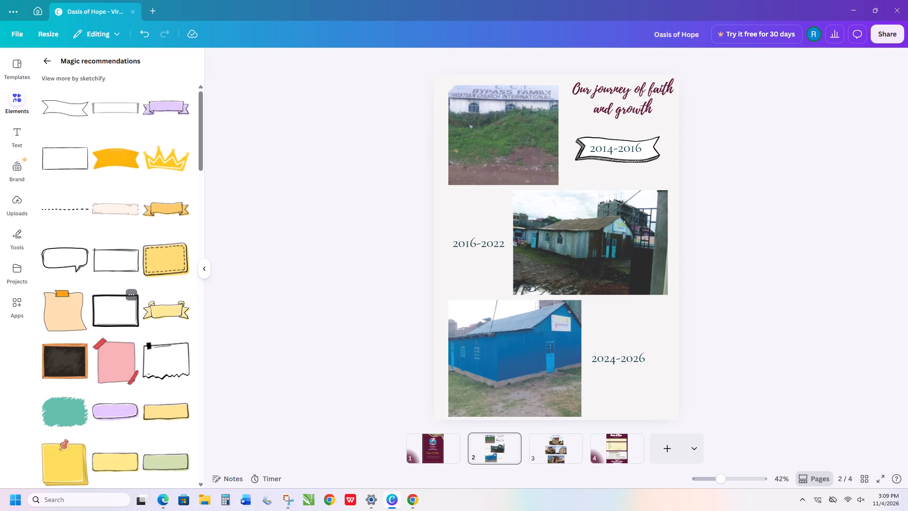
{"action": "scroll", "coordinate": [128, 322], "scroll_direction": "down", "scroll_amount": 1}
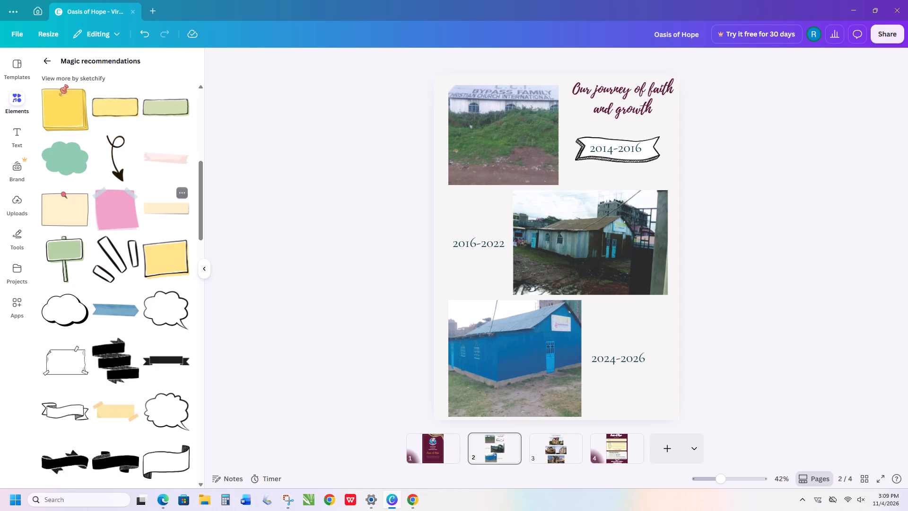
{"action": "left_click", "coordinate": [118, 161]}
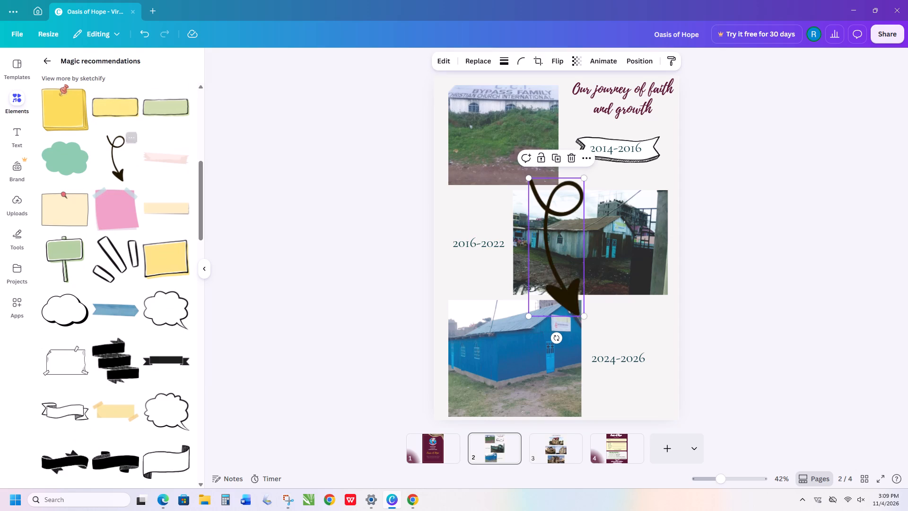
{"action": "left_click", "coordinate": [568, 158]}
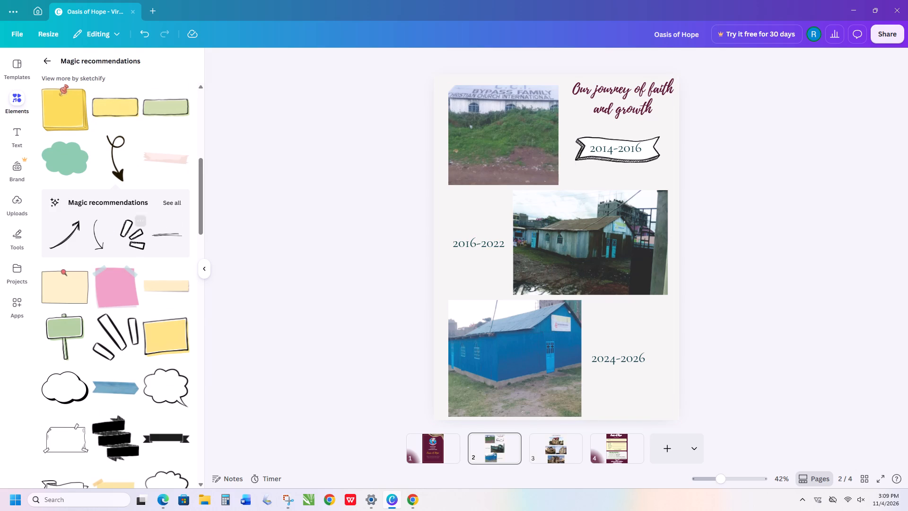
Browse the recommended hand-drawn banners, frames and shapes for further graphics to use on page 2.
{"action": "scroll", "coordinate": [151, 318], "scroll_direction": "up", "scroll_amount": 1}
{"action": "scroll", "coordinate": [151, 318], "scroll_direction": "down", "scroll_amount": 1}
{"action": "scroll", "coordinate": [151, 315], "scroll_direction": "up", "scroll_amount": 1}
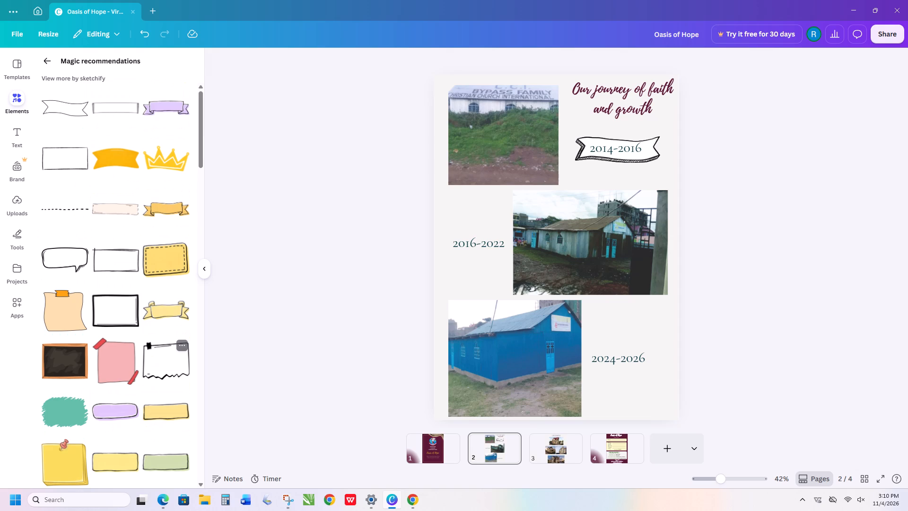
{"action": "scroll", "coordinate": [151, 357], "scroll_direction": "down", "scroll_amount": 1}
{"action": "scroll", "coordinate": [151, 357], "scroll_direction": "up", "scroll_amount": 1}
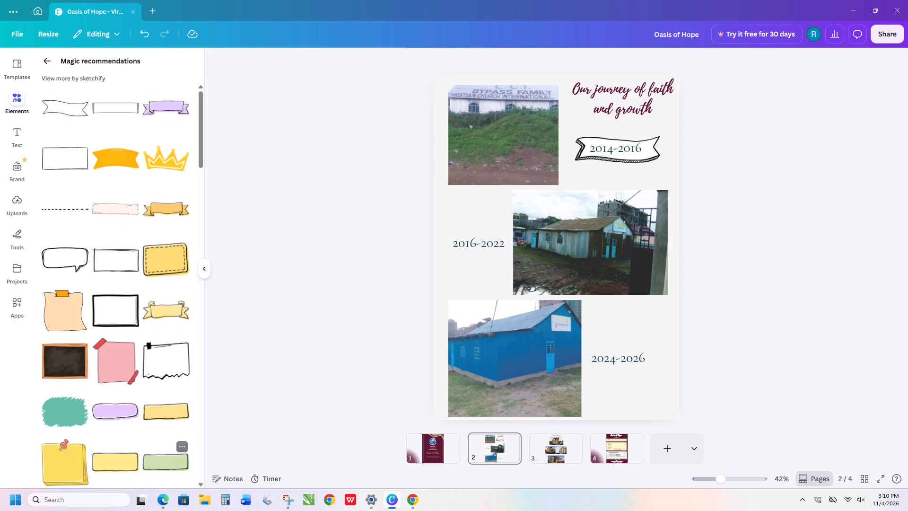
{"action": "scroll", "coordinate": [153, 361], "scroll_direction": "down", "scroll_amount": 3}
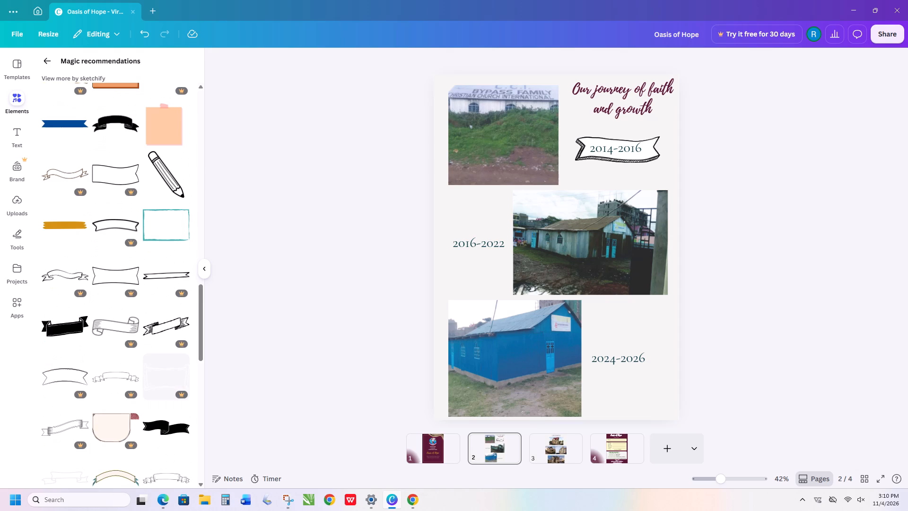
{"action": "scroll", "coordinate": [153, 361], "scroll_direction": "up", "scroll_amount": 3}
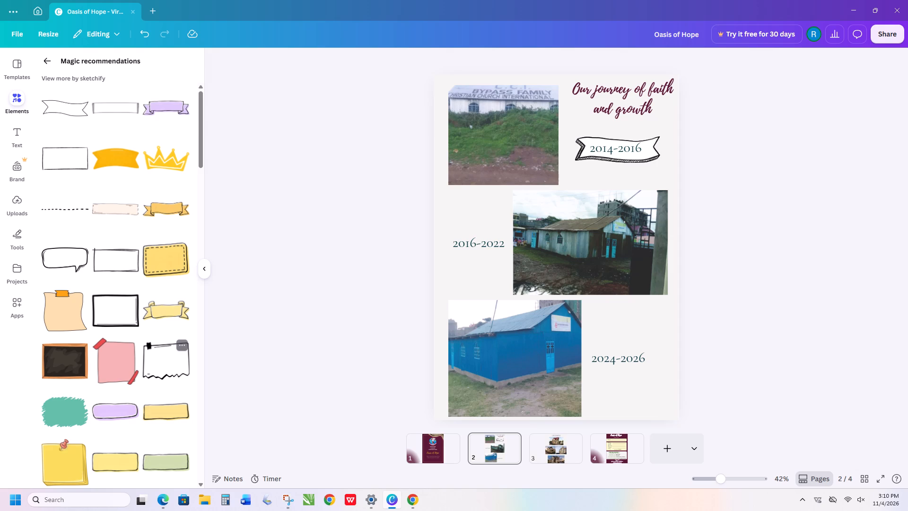
Add the thin curved arrow that bends downward from the recommended hand-drawn graphics to page 2 and shrink it.
{"action": "scroll", "coordinate": [153, 361], "scroll_direction": "down", "scroll_amount": 1}
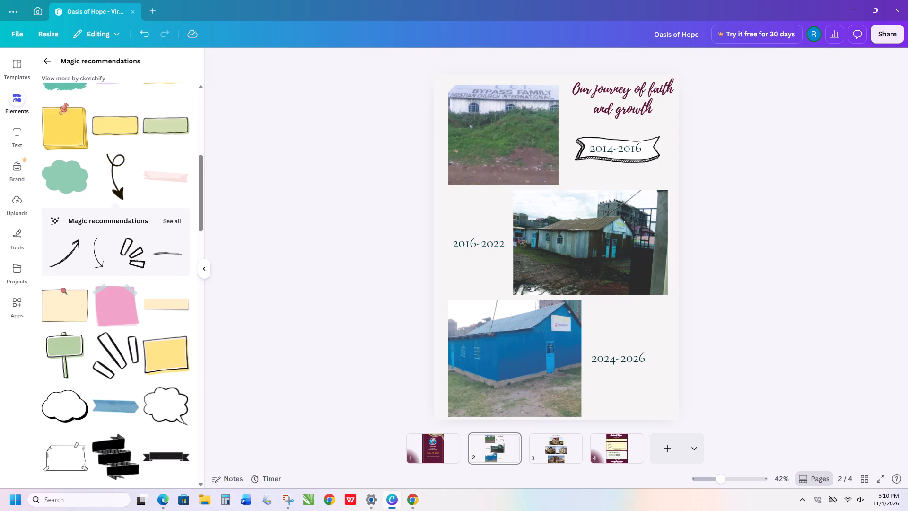
{"action": "left_click", "coordinate": [171, 204]}
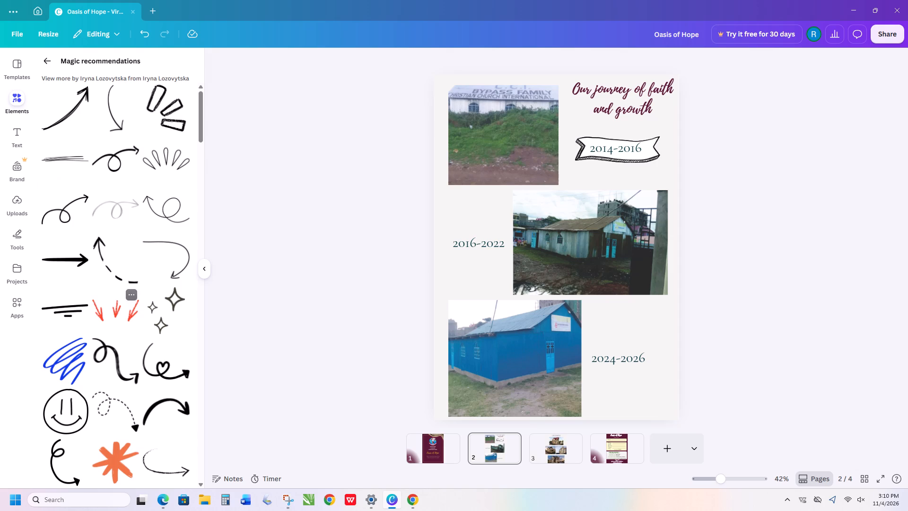
{"action": "left_click", "coordinate": [181, 276]}
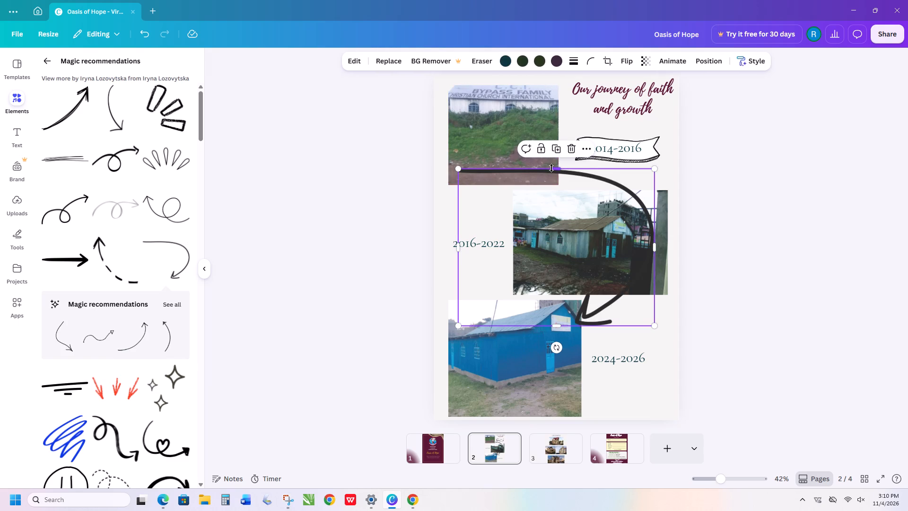
{"action": "left_click_drag", "start_coordinate": [461, 168], "coordinate": [504, 201]}
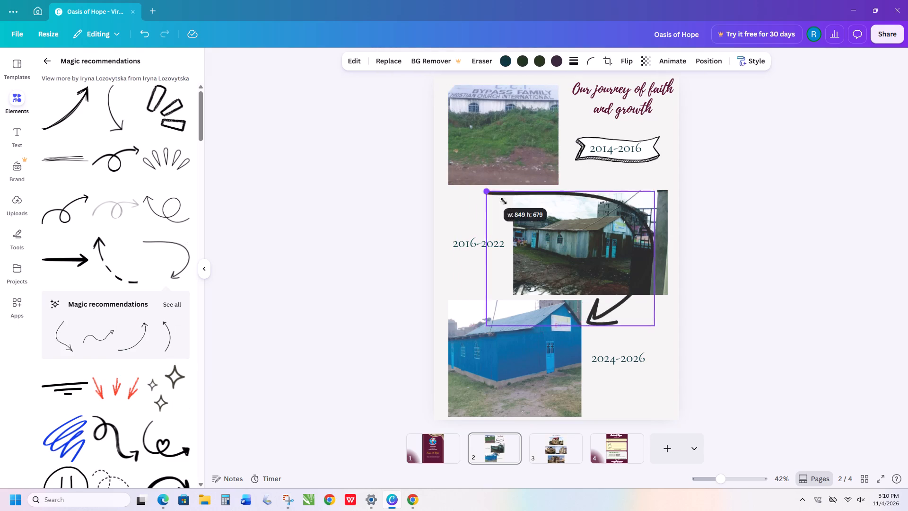
{"action": "left_click_drag", "start_coordinate": [504, 201], "coordinate": [616, 236]}
{"action": "left_click_drag", "start_coordinate": [633, 304], "coordinate": [633, 302]}
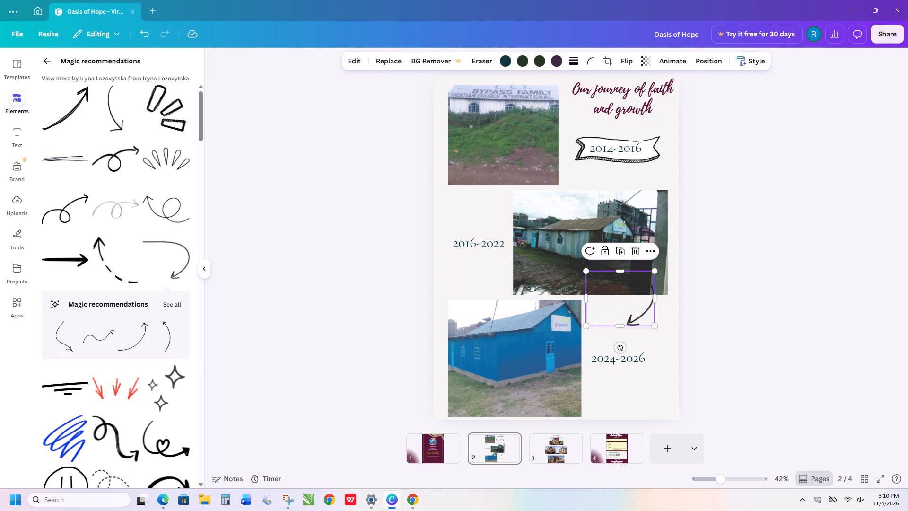
Shrink the curved arrow further and place it off the tail end of the 2014-2016 ribbon banner.
{"action": "left_click_drag", "start_coordinate": [633, 302], "coordinate": [663, 163]}
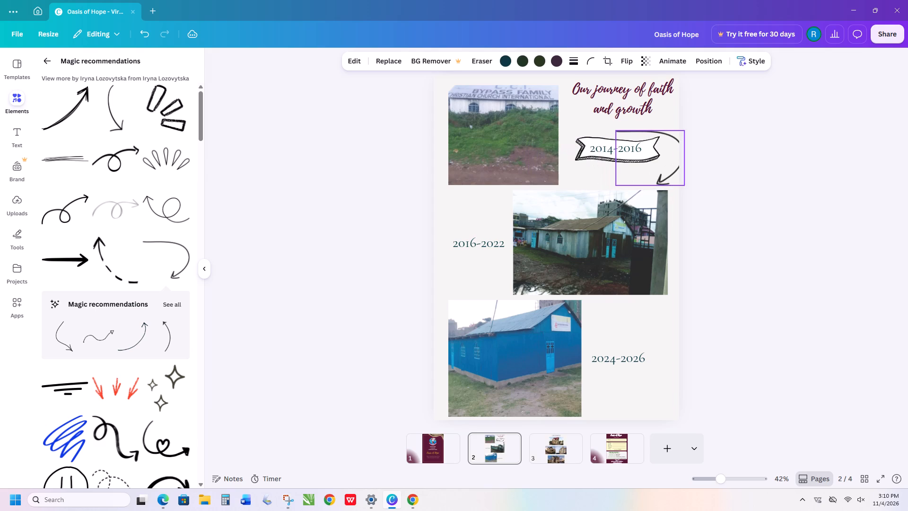
{"action": "left_click_drag", "start_coordinate": [663, 163], "coordinate": [646, 155]}
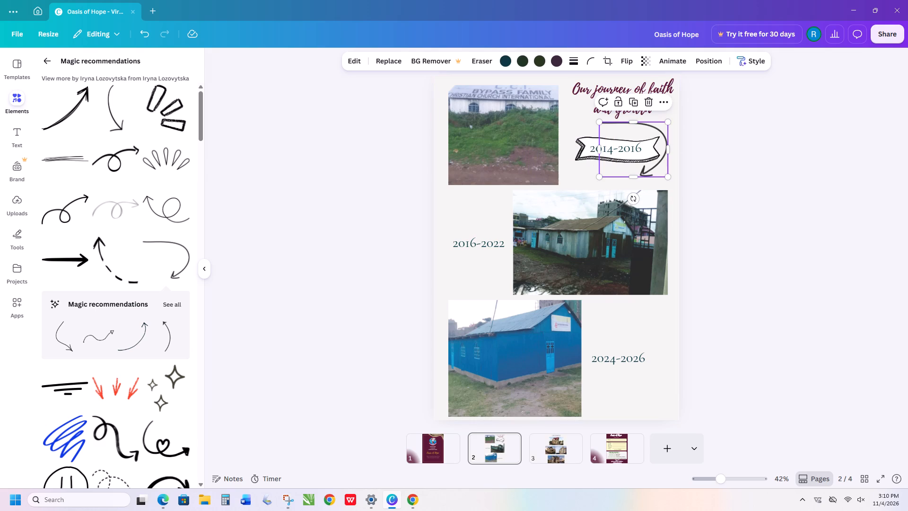
{"action": "left_click_drag", "start_coordinate": [666, 123], "coordinate": [641, 145]}
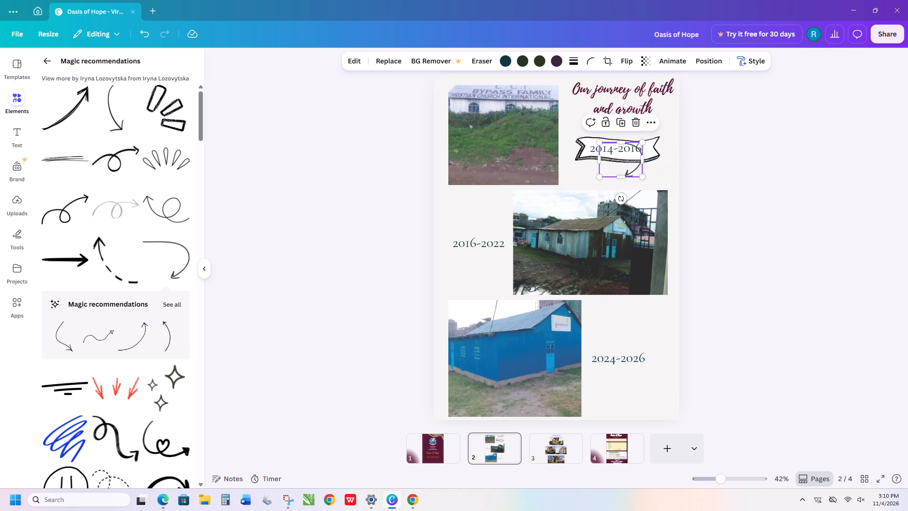
{"action": "left_click_drag", "start_coordinate": [621, 158], "coordinate": [608, 320]}
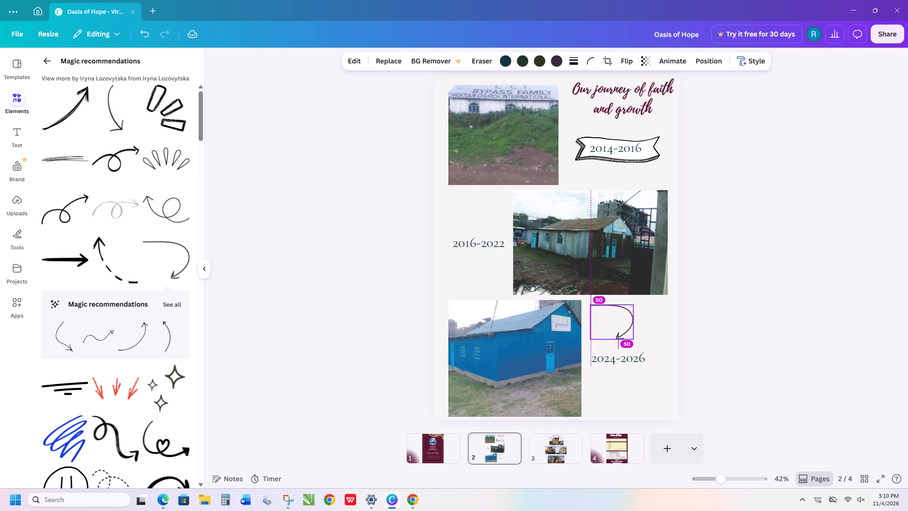
{"action": "left_click_drag", "start_coordinate": [608, 320], "coordinate": [671, 158]}
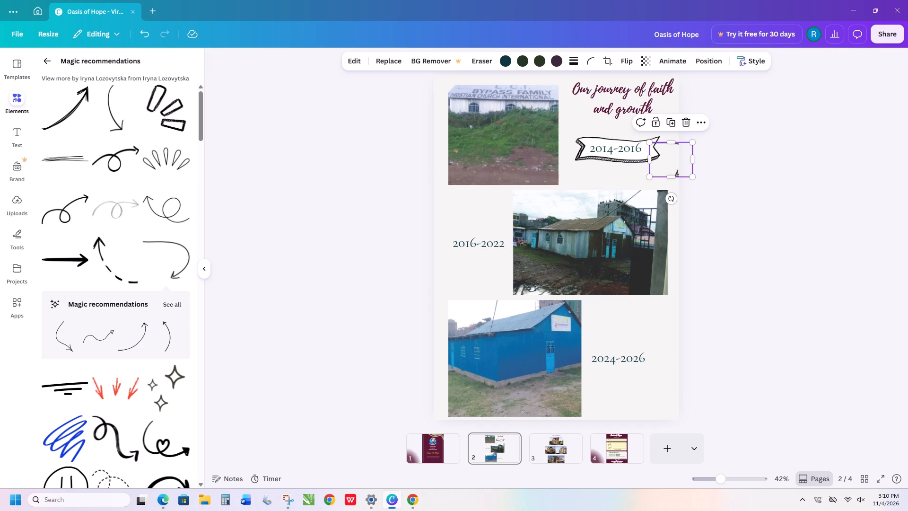
{"action": "left_click_drag", "start_coordinate": [696, 176], "coordinate": [671, 163]}
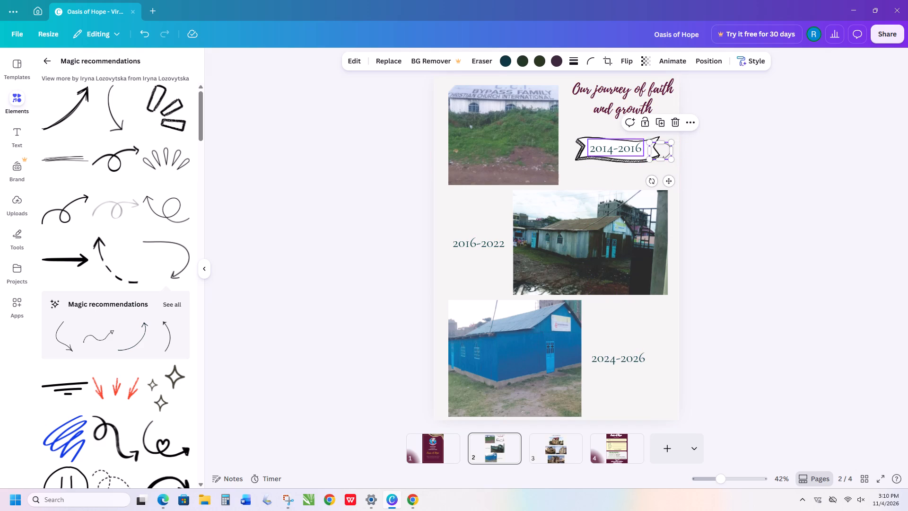
{"action": "left_click", "coordinate": [598, 153]}
{"action": "left_click_drag", "start_coordinate": [666, 153], "coordinate": [666, 171]}
{"action": "left_click", "coordinate": [710, 203]}
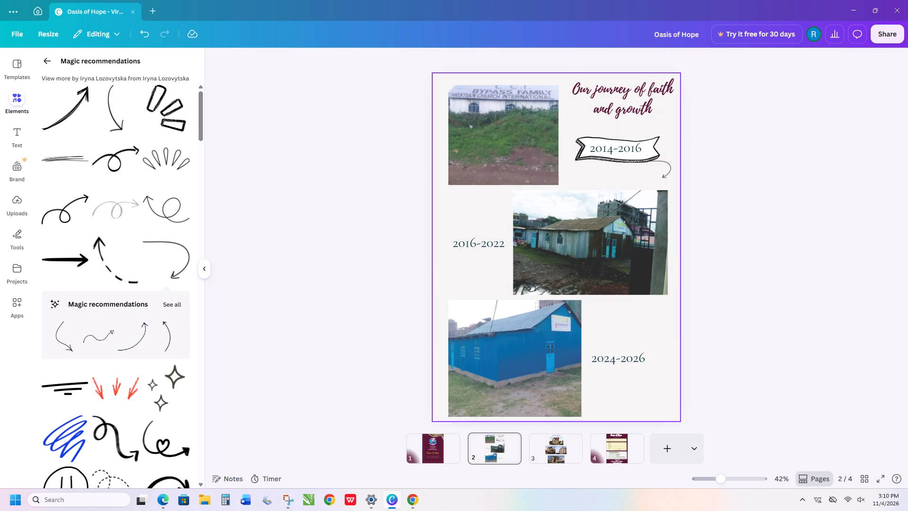
{"action": "left_click_drag", "start_coordinate": [671, 167], "coordinate": [672, 141]}
{"action": "left_click", "coordinate": [687, 178]}
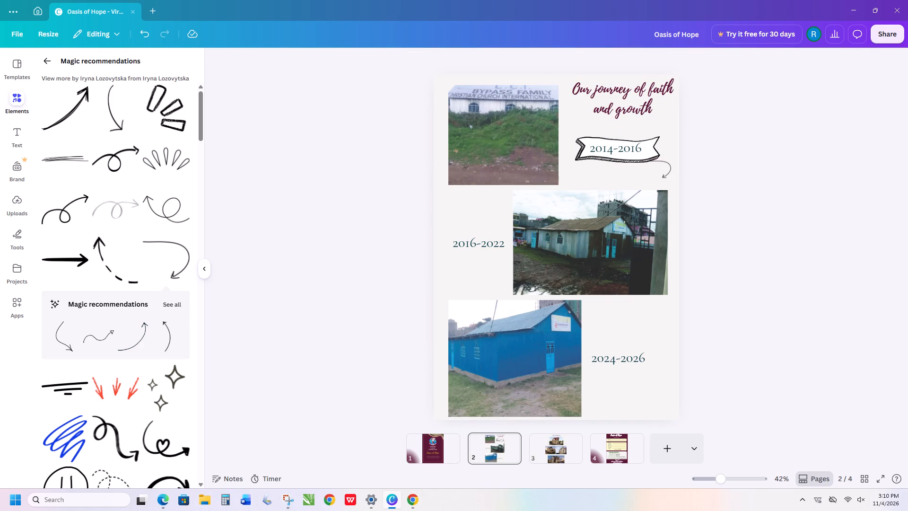
{"action": "left_click_drag", "start_coordinate": [664, 167], "coordinate": [669, 155]}
{"action": "left_click", "coordinate": [690, 175]}
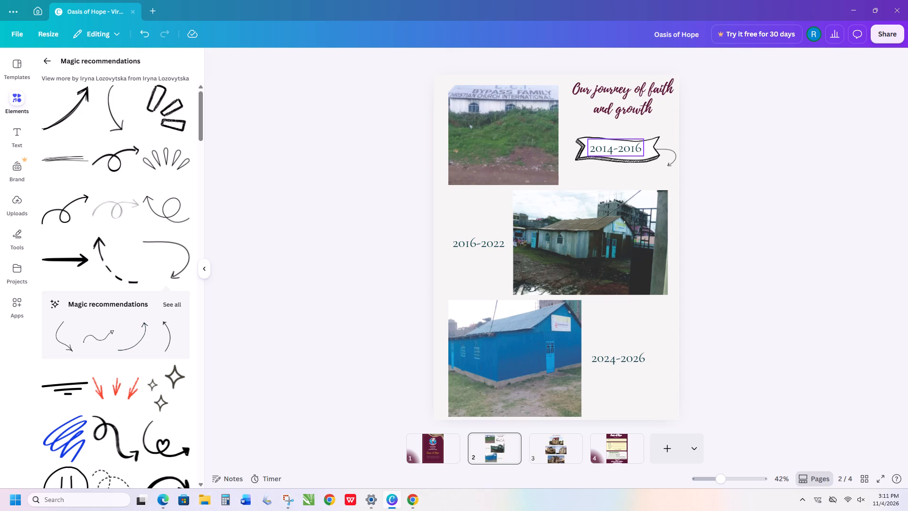
{"action": "left_click", "coordinate": [654, 155]}
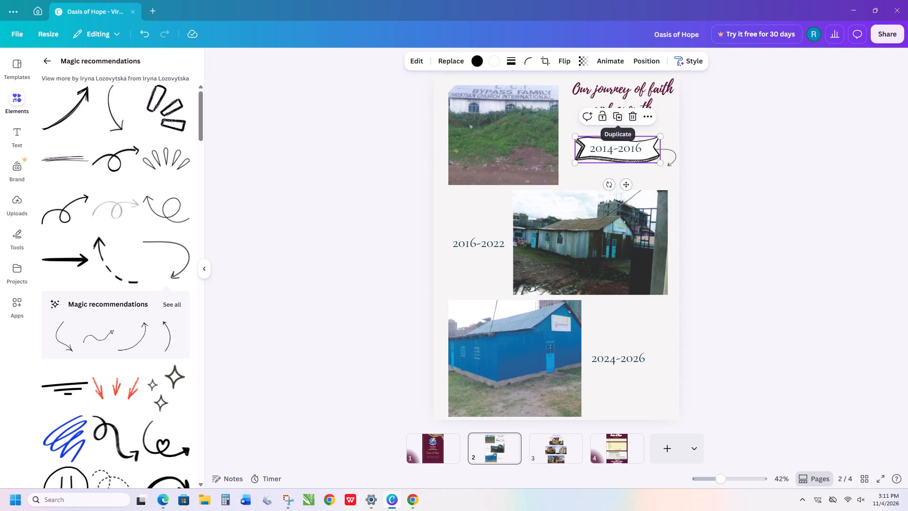
{"action": "left_click", "coordinate": [743, 152]}
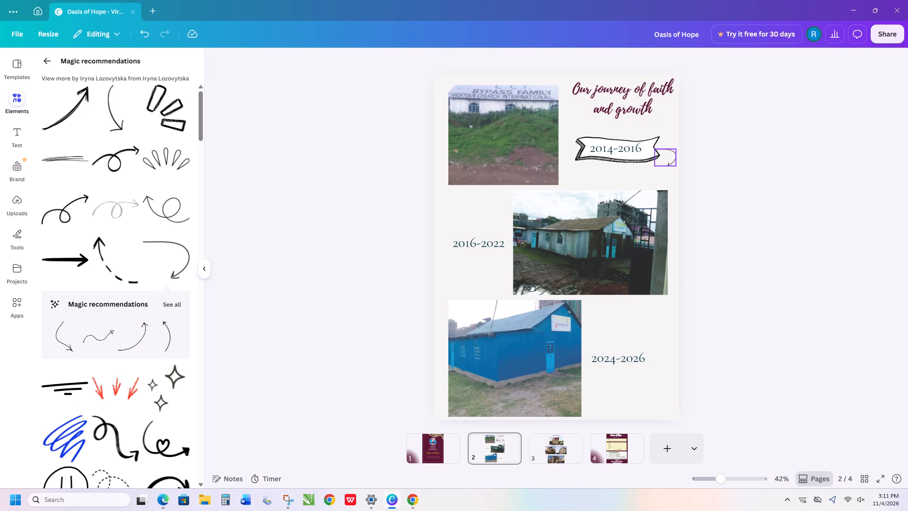
Move the curved arrow down the page to the end of the 2024-2026 date.
{"action": "left_click_drag", "start_coordinate": [671, 155], "coordinate": [666, 278]}
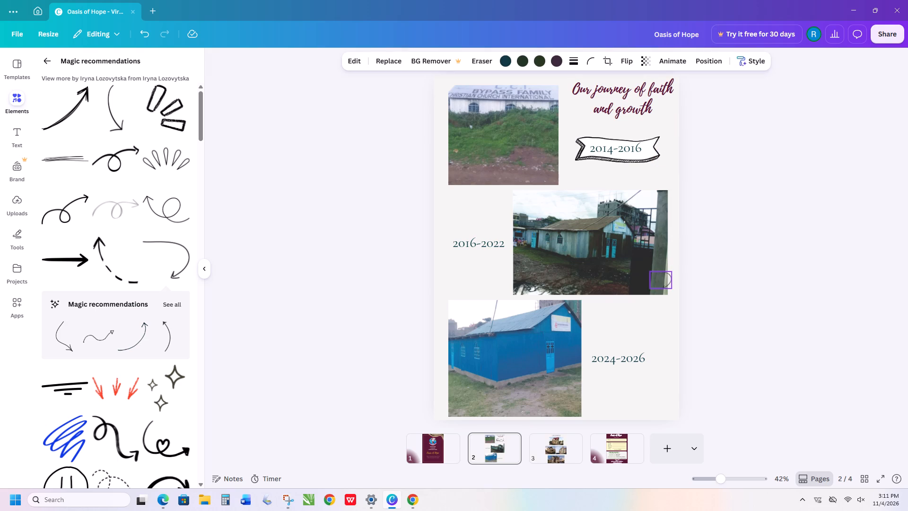
{"action": "left_click_drag", "start_coordinate": [666, 278], "coordinate": [656, 367]}
Duplicate the 2014-2016 ribbon banner and place the copy below the 2024-2026 date.
{"action": "left_click", "coordinate": [651, 152]}
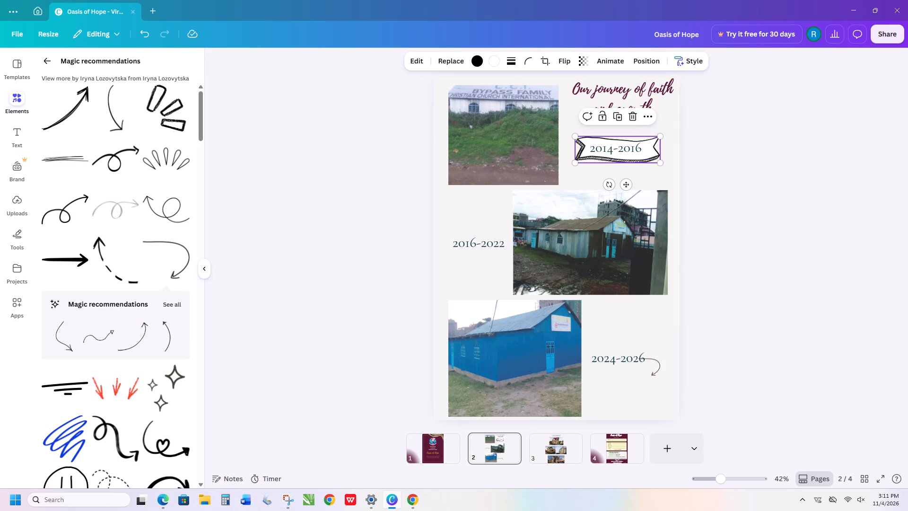
{"action": "left_click", "coordinate": [620, 117]}
{"action": "left_click_drag", "start_coordinate": [626, 155], "coordinate": [623, 347]}
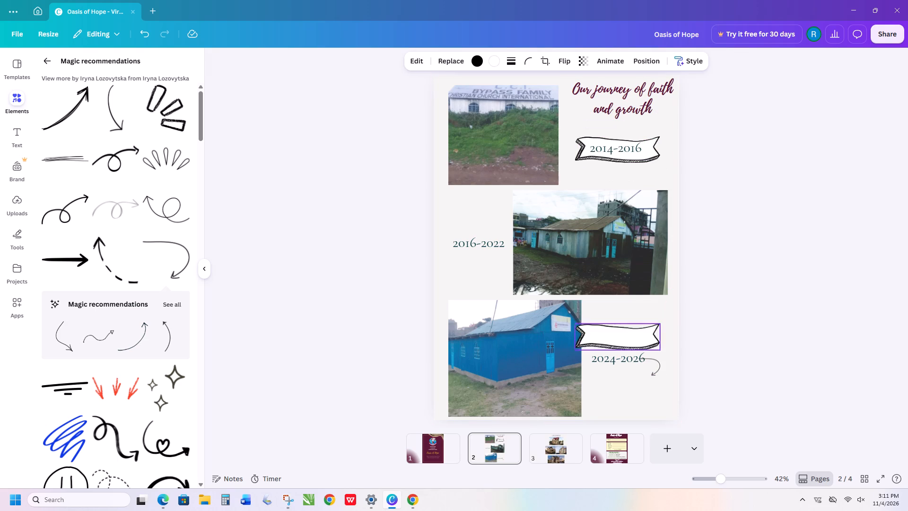
{"action": "left_click_drag", "start_coordinate": [623, 347], "coordinate": [623, 394]}
{"action": "left_click", "coordinate": [649, 315]}
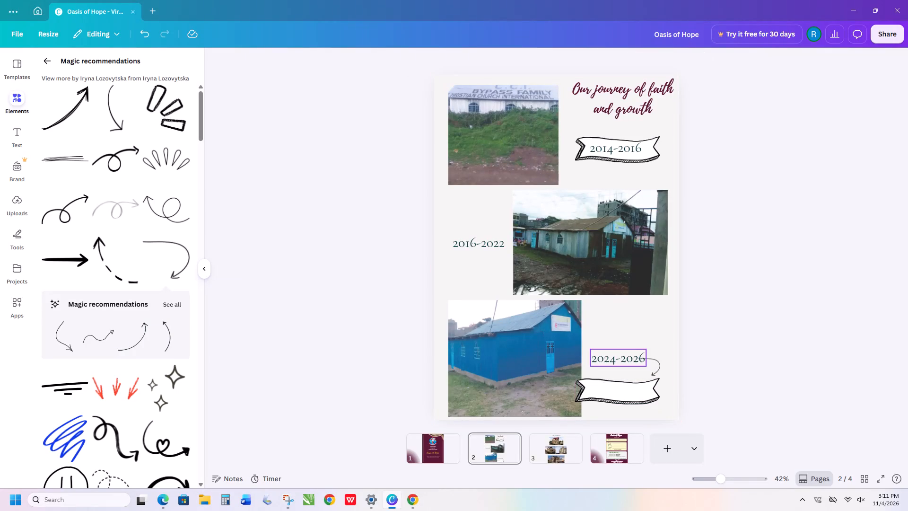
Move the 2024-2026 date up and set the copied banner beneath it with the curved arrow at its end.
{"action": "left_click_drag", "start_coordinate": [633, 359], "coordinate": [644, 313]}
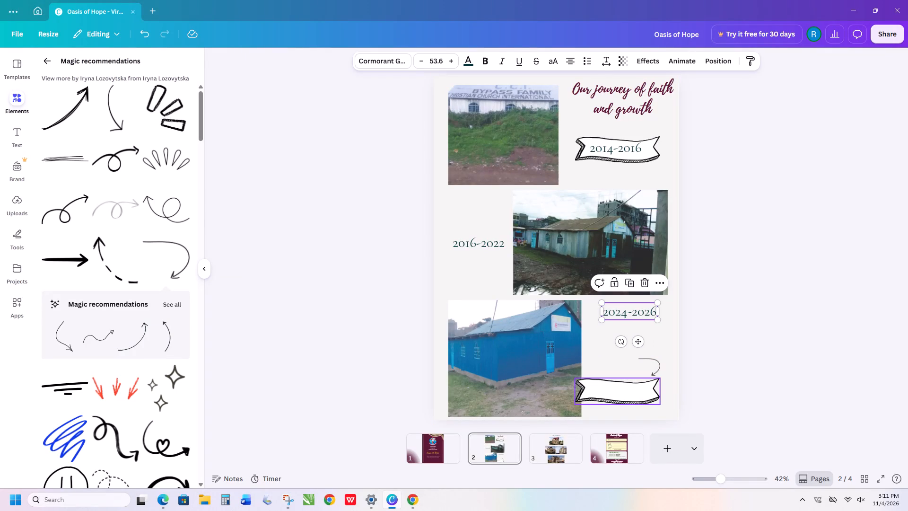
{"action": "left_click_drag", "start_coordinate": [635, 397], "coordinate": [641, 352]}
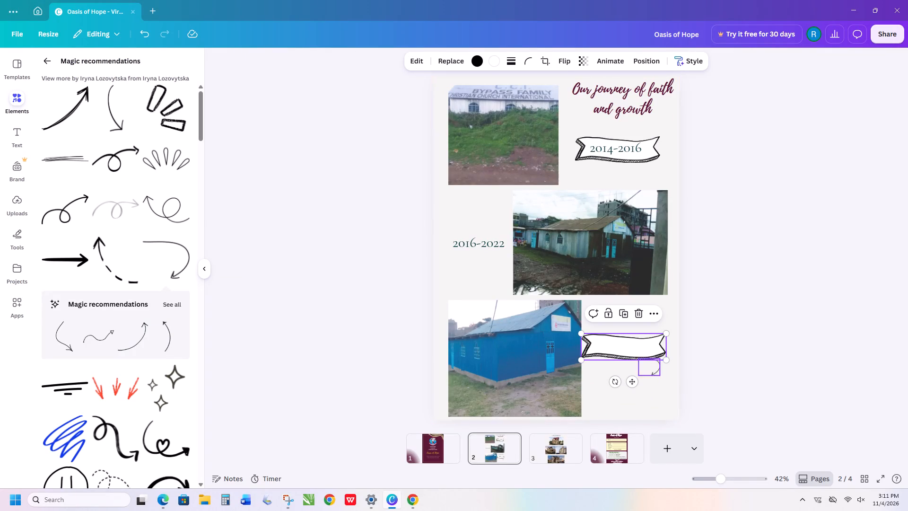
{"action": "left_click_drag", "start_coordinate": [653, 368], "coordinate": [671, 354]}
{"action": "left_click", "coordinate": [742, 364]}
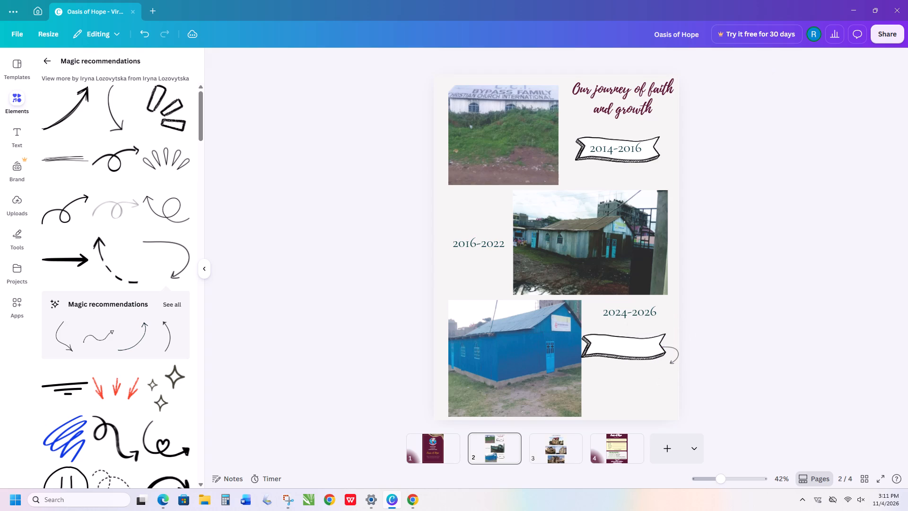
Shrink the copied banner, place it clear of the blue building photo, and reattach the curved arrow to its end.
{"action": "left_click", "coordinate": [623, 352]}
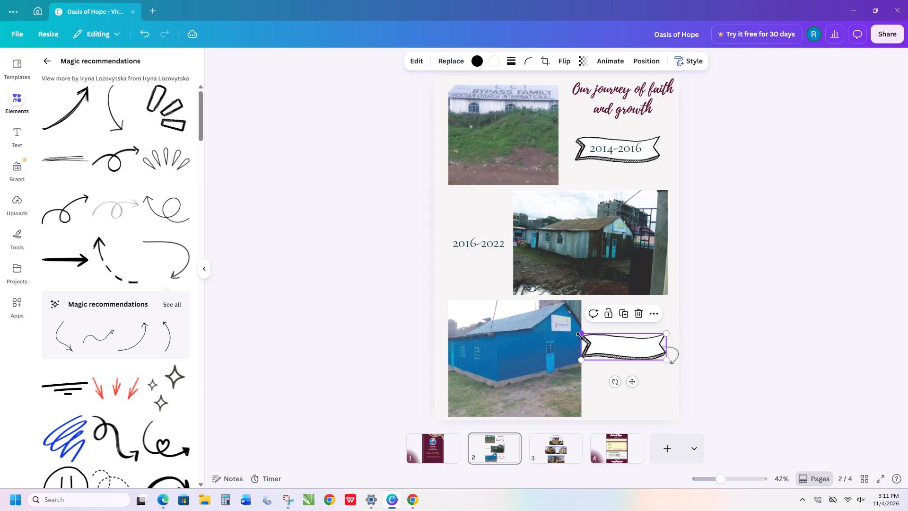
{"action": "left_click_drag", "start_coordinate": [581, 339], "coordinate": [594, 341]}
{"action": "left_click", "coordinate": [710, 372]}
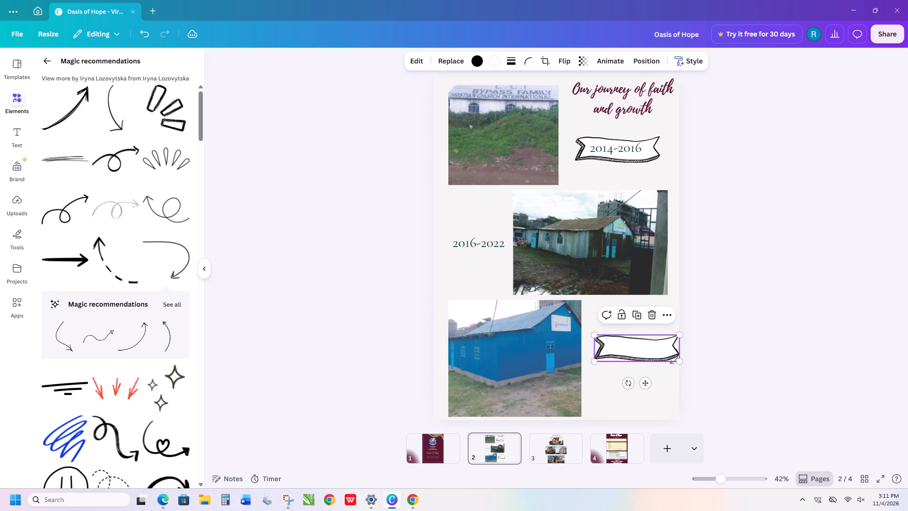
{"action": "left_click_drag", "start_coordinate": [671, 361], "coordinate": [668, 367]}
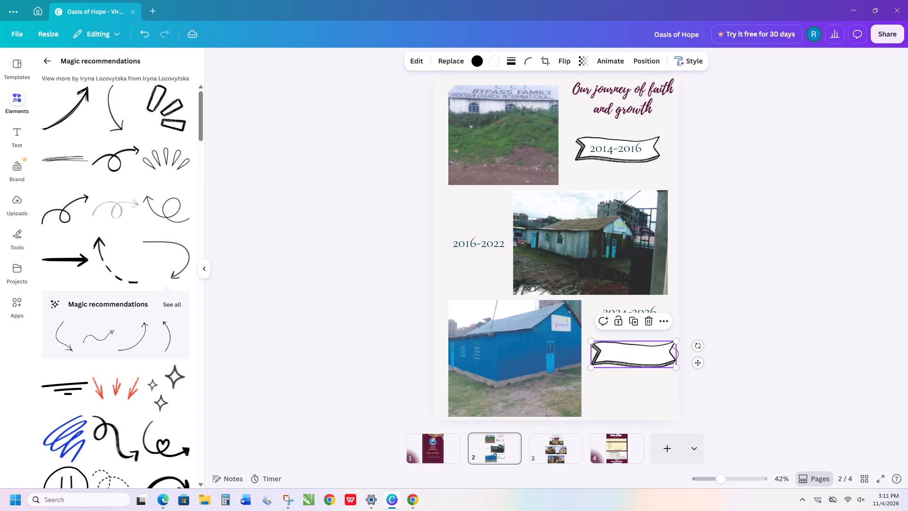
{"action": "left_click_drag", "start_coordinate": [658, 356], "coordinate": [645, 326]}
{"action": "left_click_drag", "start_coordinate": [663, 357], "coordinate": [653, 387]}
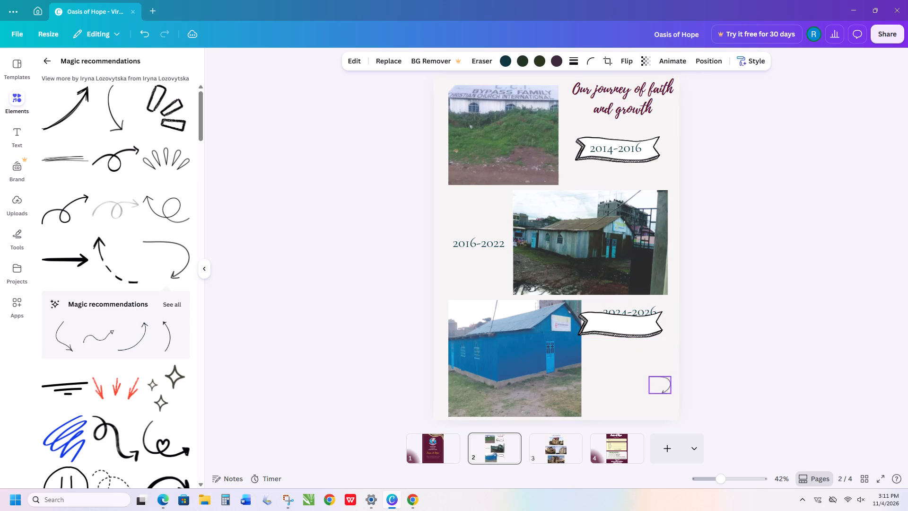
{"action": "left_click_drag", "start_coordinate": [653, 387], "coordinate": [649, 387]}
{"action": "left_click_drag", "start_coordinate": [641, 333], "coordinate": [651, 347]}
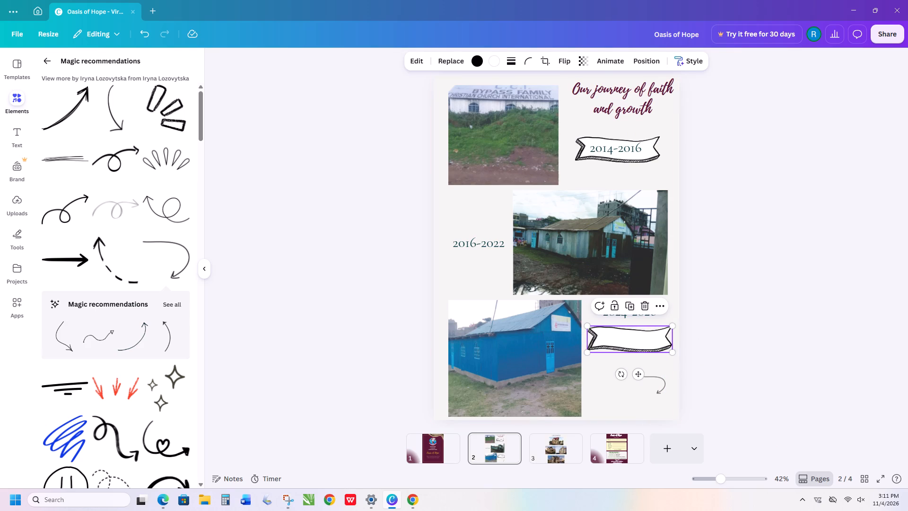
{"action": "left_click_drag", "start_coordinate": [669, 329], "coordinate": [655, 336]}
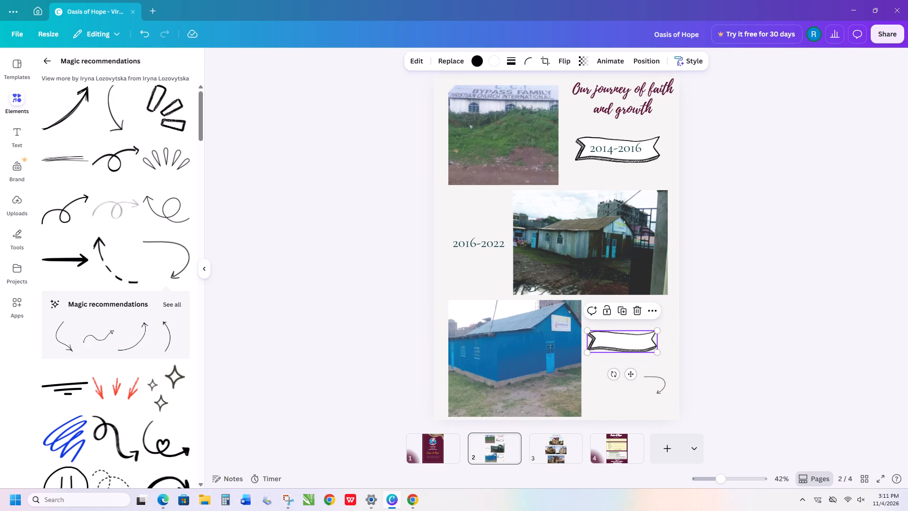
{"action": "left_click_drag", "start_coordinate": [620, 339], "coordinate": [624, 349]}
{"action": "left_click_drag", "start_coordinate": [654, 380], "coordinate": [666, 352]}
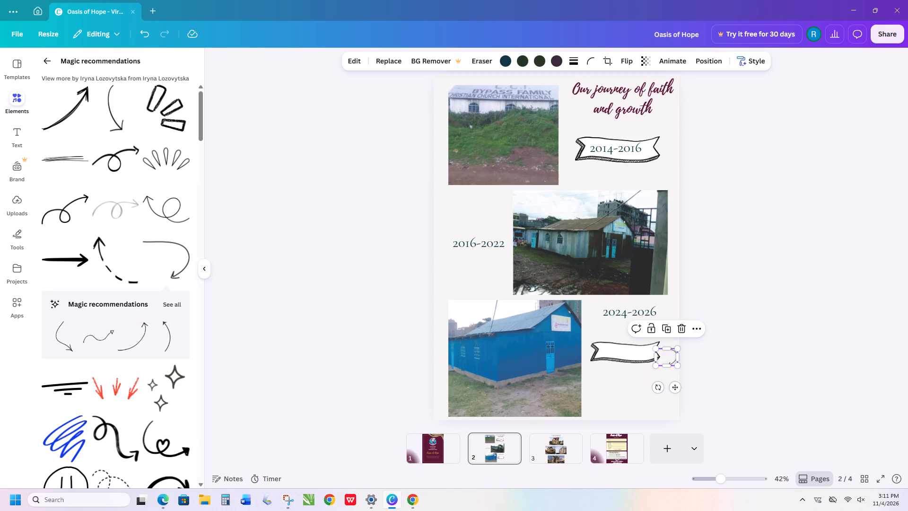
{"action": "left_click", "coordinate": [729, 341]}
Move the 2024-2026 date below the banner, duplicate it, and fit the copy inside the banner at font size 41.2.
{"action": "left_click_drag", "start_coordinate": [643, 311], "coordinate": [641, 352]}
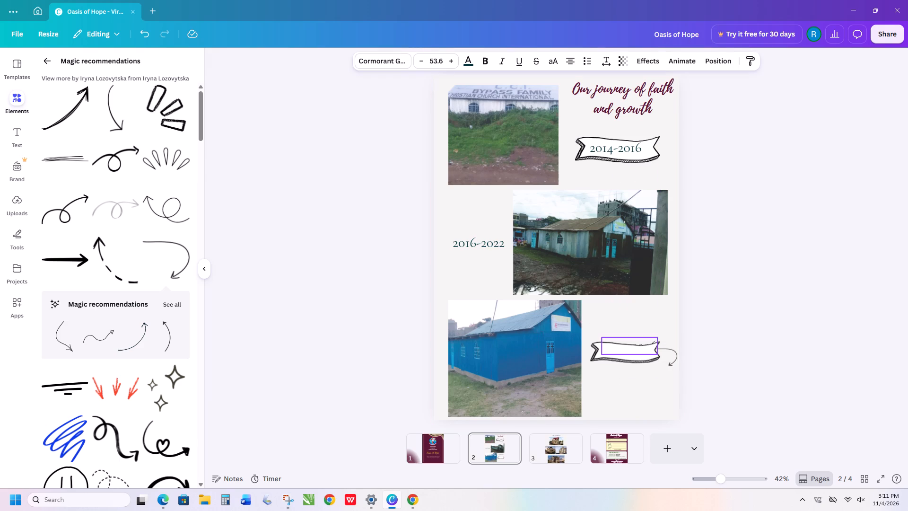
{"action": "left_click_drag", "start_coordinate": [641, 352], "coordinate": [631, 382]}
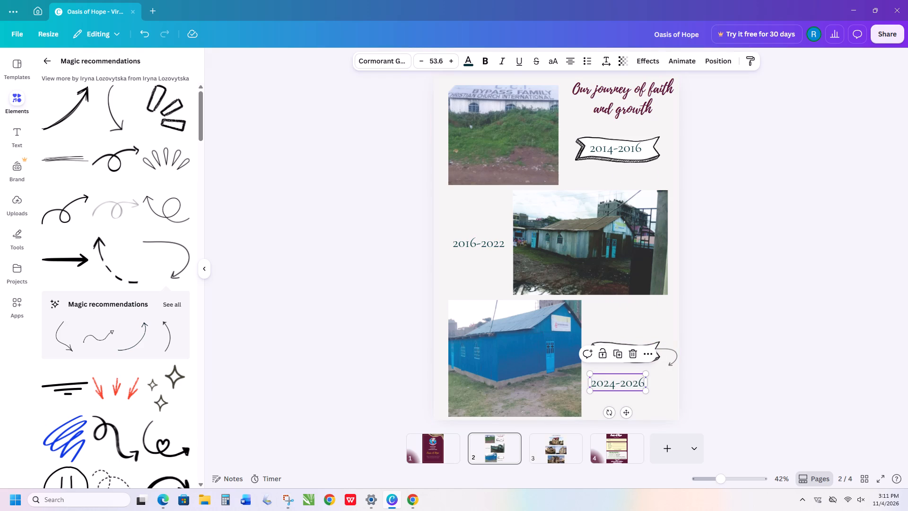
{"action": "left_click", "coordinate": [621, 359]}
{"action": "left_click_drag", "start_coordinate": [623, 386], "coordinate": [631, 344]}
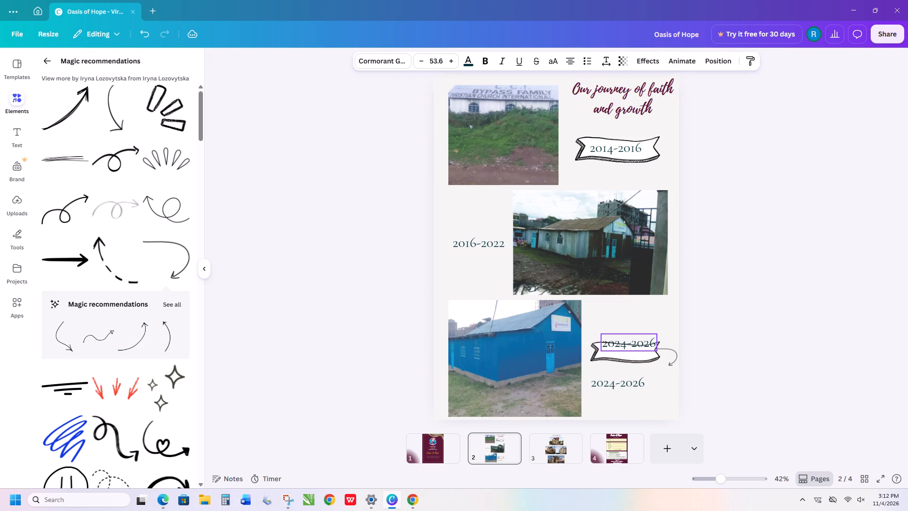
{"action": "left_click_drag", "start_coordinate": [631, 344], "coordinate": [631, 349]}
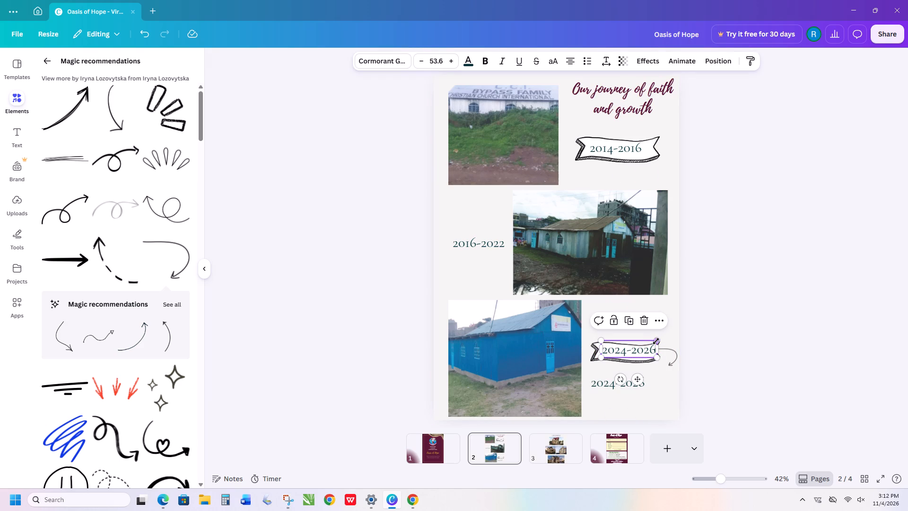
{"action": "left_click_drag", "start_coordinate": [656, 341], "coordinate": [643, 344]}
{"action": "left_click_drag", "start_coordinate": [618, 354], "coordinate": [621, 354]}
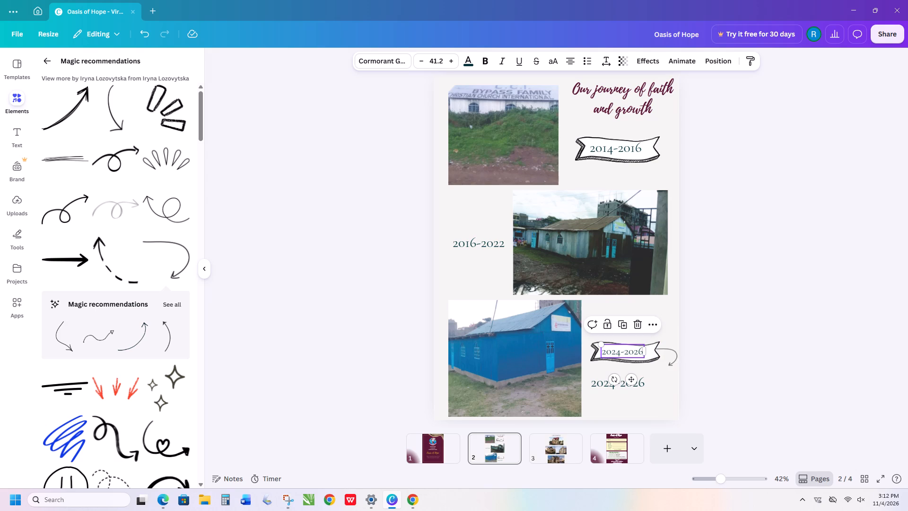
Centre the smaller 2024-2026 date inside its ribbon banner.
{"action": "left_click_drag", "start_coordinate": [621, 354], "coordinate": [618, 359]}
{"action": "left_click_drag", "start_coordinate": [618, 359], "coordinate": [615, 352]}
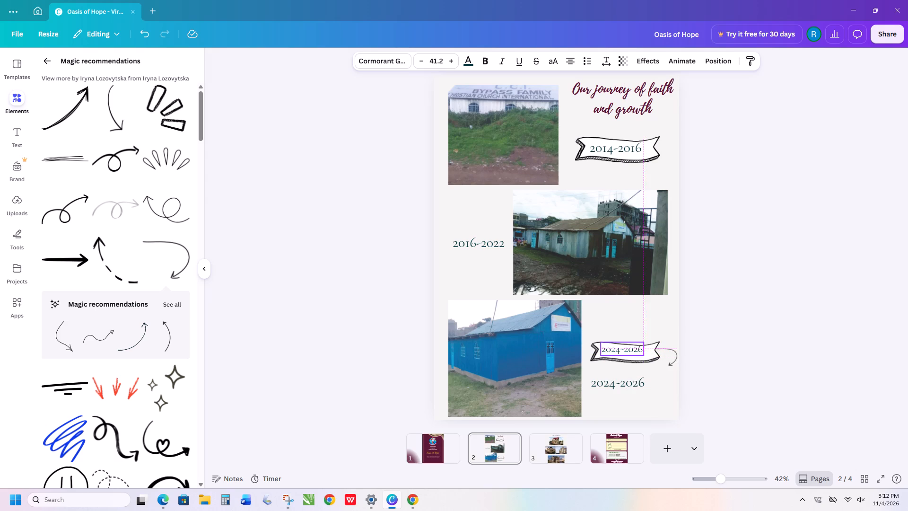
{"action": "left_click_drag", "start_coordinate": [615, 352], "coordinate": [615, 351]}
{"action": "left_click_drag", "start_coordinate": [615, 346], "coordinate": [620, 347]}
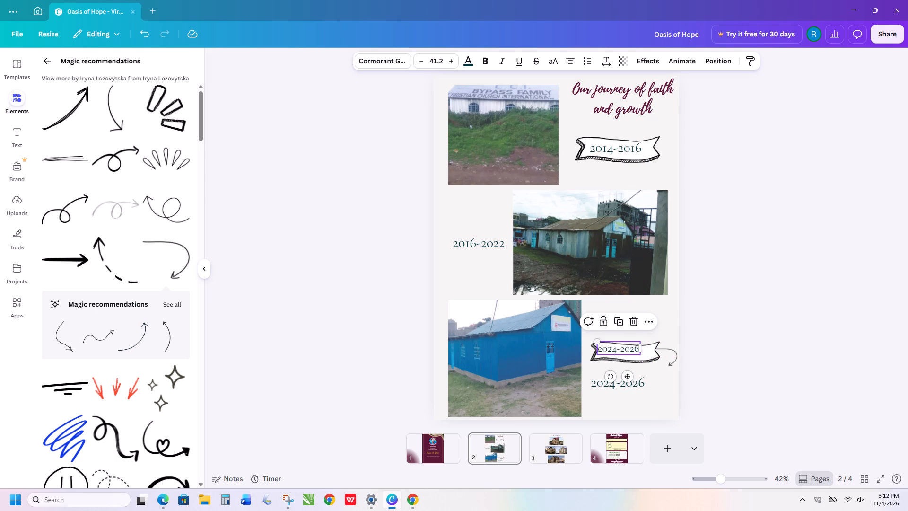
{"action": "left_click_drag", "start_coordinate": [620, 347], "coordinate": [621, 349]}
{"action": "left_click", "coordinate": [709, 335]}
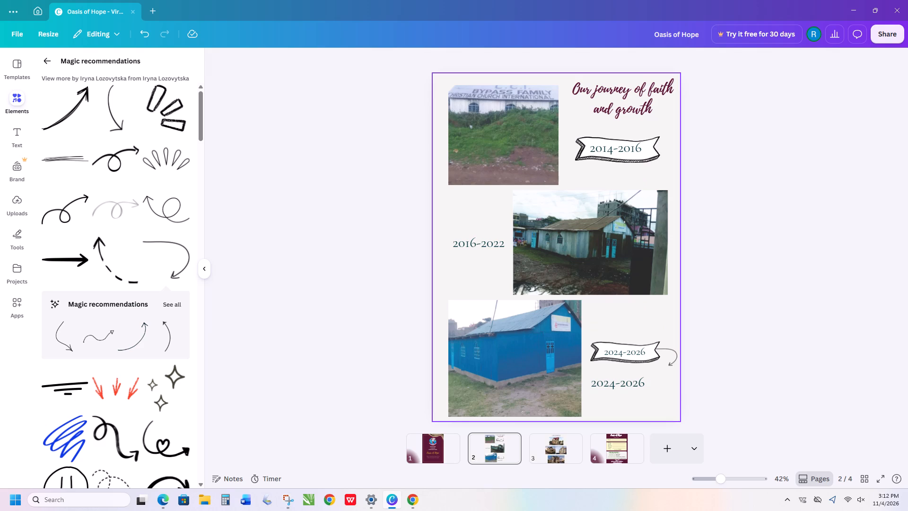
Move the blue building photo closer to the page's left edge to make room for the banner.
{"action": "left_click_drag", "start_coordinate": [520, 343], "coordinate": [509, 341]}
Delete the smaller 2024-2026 date inside the banner.
{"action": "left_click", "coordinate": [629, 356]}
{"action": "left_click", "coordinate": [639, 326]}
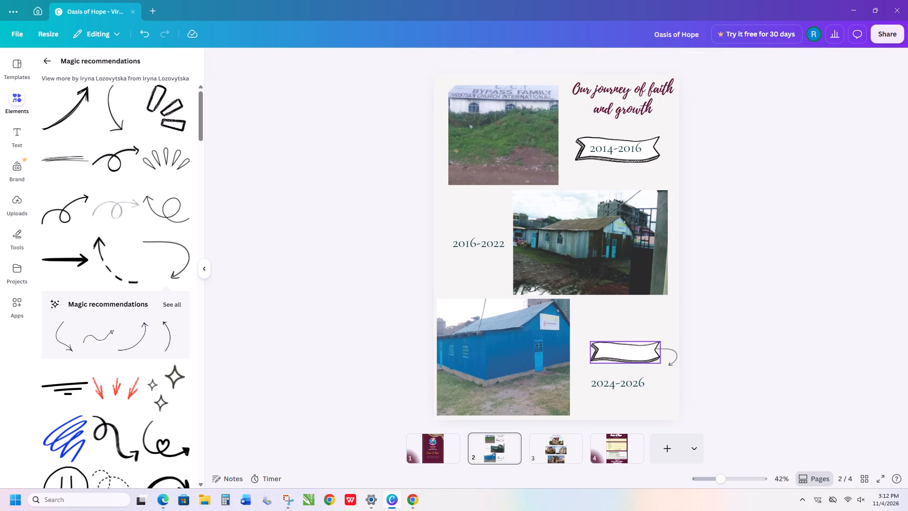
Duplicate the 2024-2026 date below the banner and offset the copy up and to the right.
{"action": "left_click", "coordinate": [626, 376]}
{"action": "left_click", "coordinate": [613, 362]}
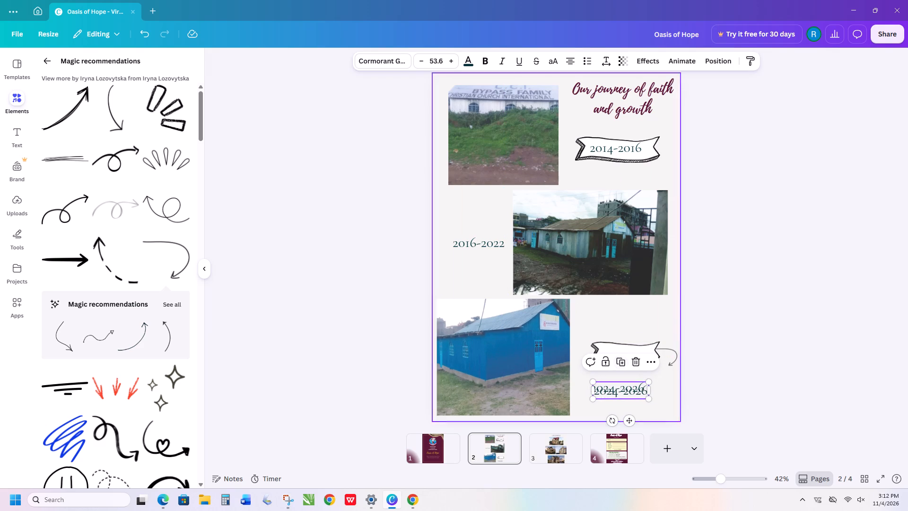
{"action": "left_click_drag", "start_coordinate": [633, 389], "coordinate": [661, 376]}
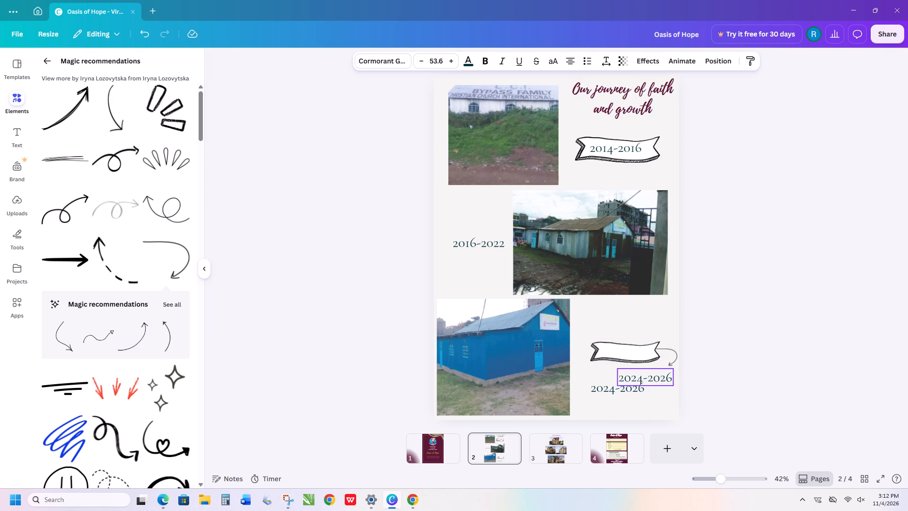
{"action": "left_click_drag", "start_coordinate": [661, 376], "coordinate": [658, 374]}
Replace the small banner with a full-size copy of the 2014-2016 banner beside the blue building photo, reattaching the curved arrow to its end.
{"action": "left_click", "coordinate": [602, 357]}
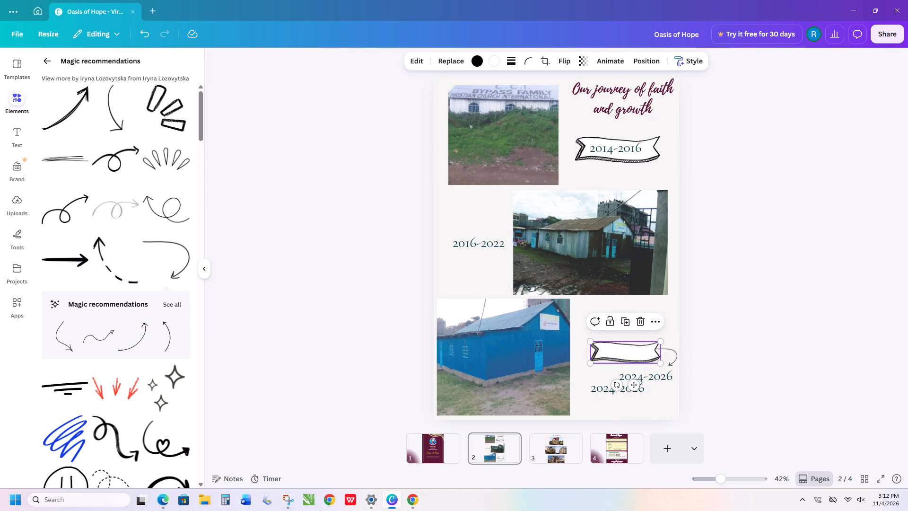
{"action": "left_click", "coordinate": [644, 318]}
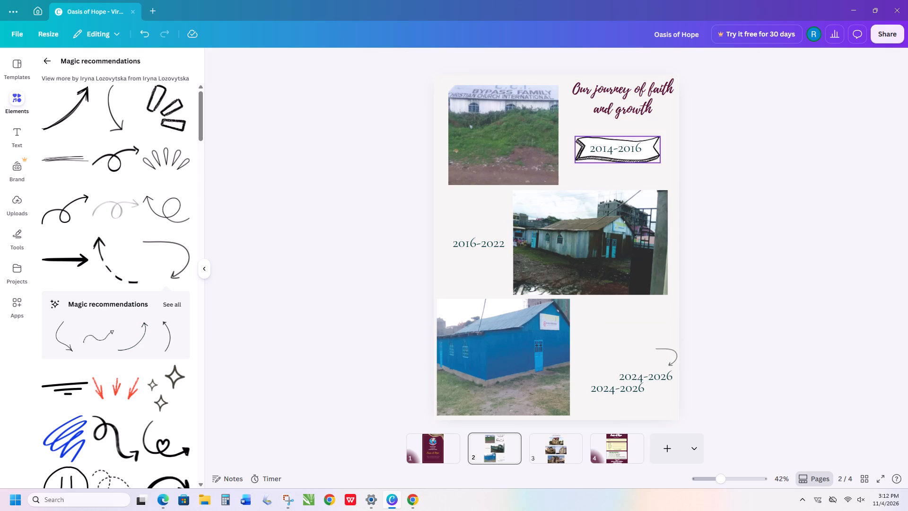
{"action": "left_click", "coordinate": [653, 157]}
{"action": "left_click", "coordinate": [616, 117]}
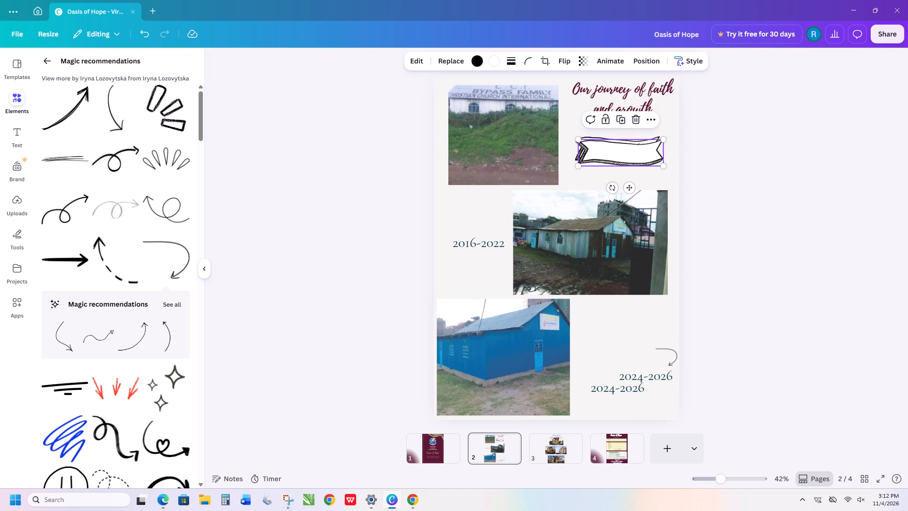
{"action": "left_click_drag", "start_coordinate": [611, 152], "coordinate": [610, 343]}
{"action": "left_click_drag", "start_coordinate": [674, 357], "coordinate": [676, 344]}
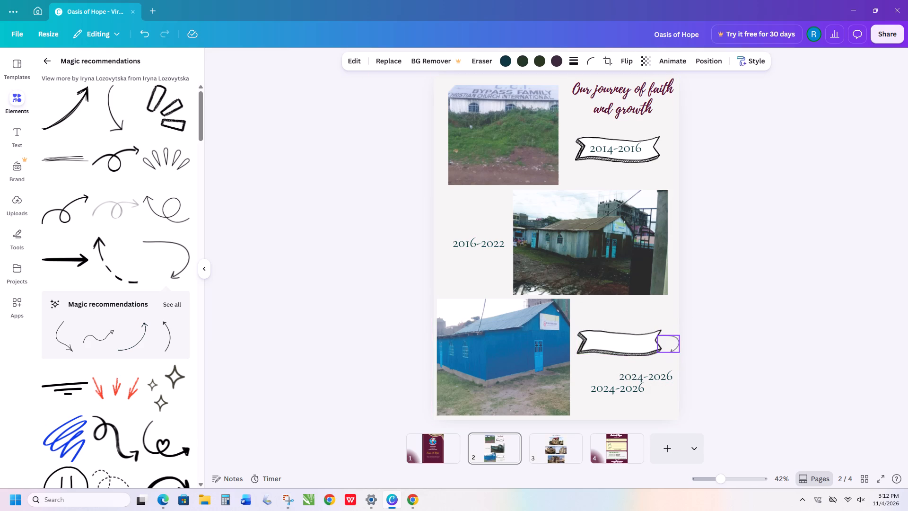
{"action": "left_click_drag", "start_coordinate": [676, 344], "coordinate": [674, 347]}
Duplicate the offset 2024-2026 date and centre the new copy inside the larger banner at font size 53.6.
{"action": "left_click_drag", "start_coordinate": [645, 377], "coordinate": [625, 354]}
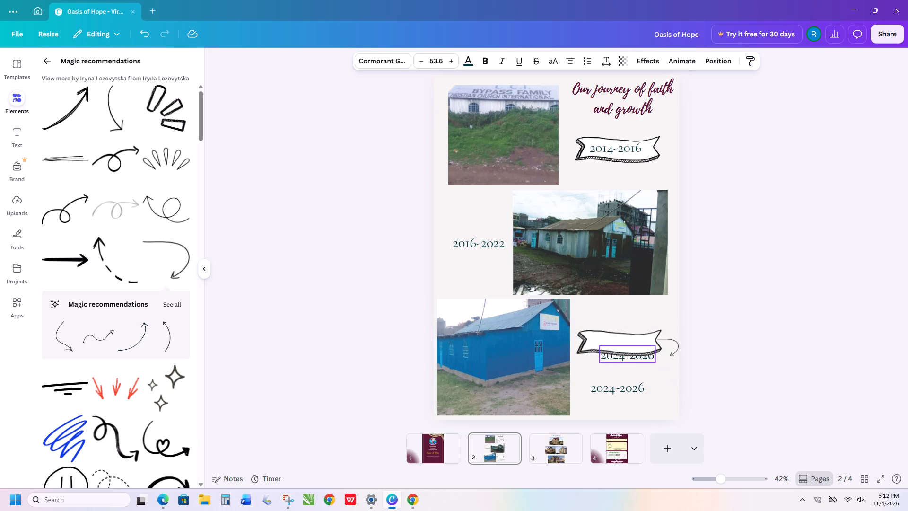
{"action": "left_click_drag", "start_coordinate": [625, 354], "coordinate": [657, 382]}
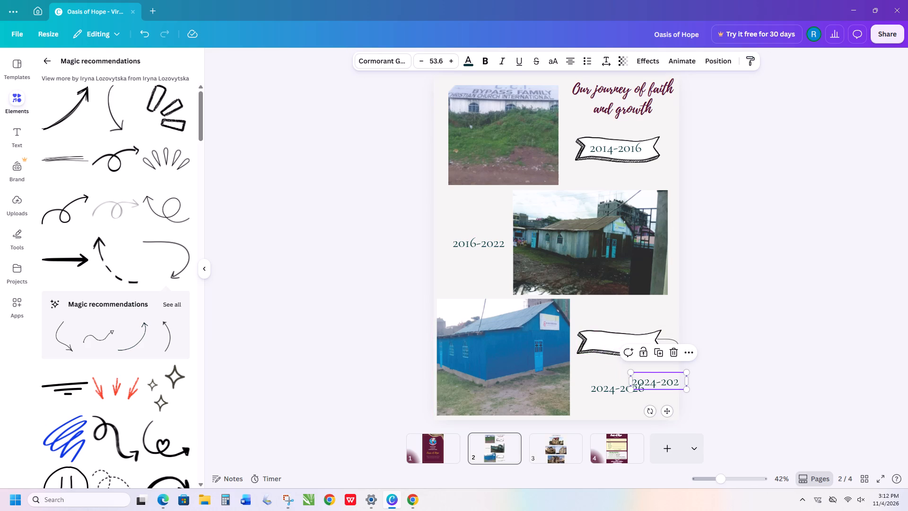
{"action": "left_click", "coordinate": [664, 354]}
{"action": "left_click_drag", "start_coordinate": [653, 386], "coordinate": [618, 341]}
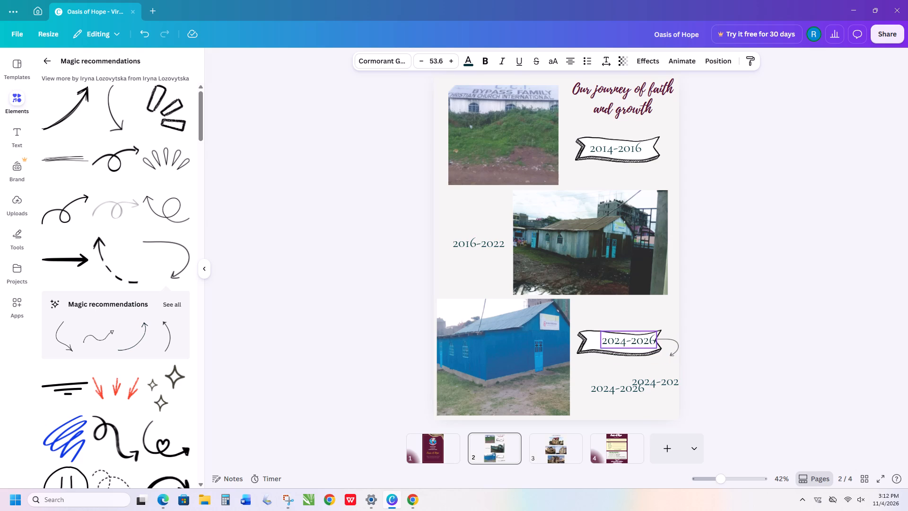
{"action": "left_click_drag", "start_coordinate": [618, 341], "coordinate": [610, 351]}
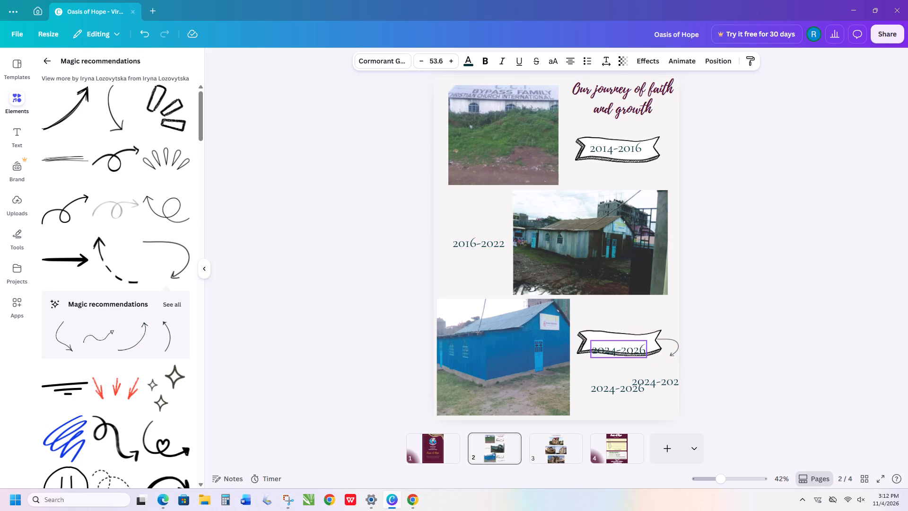
{"action": "left_click_drag", "start_coordinate": [610, 351], "coordinate": [610, 343]}
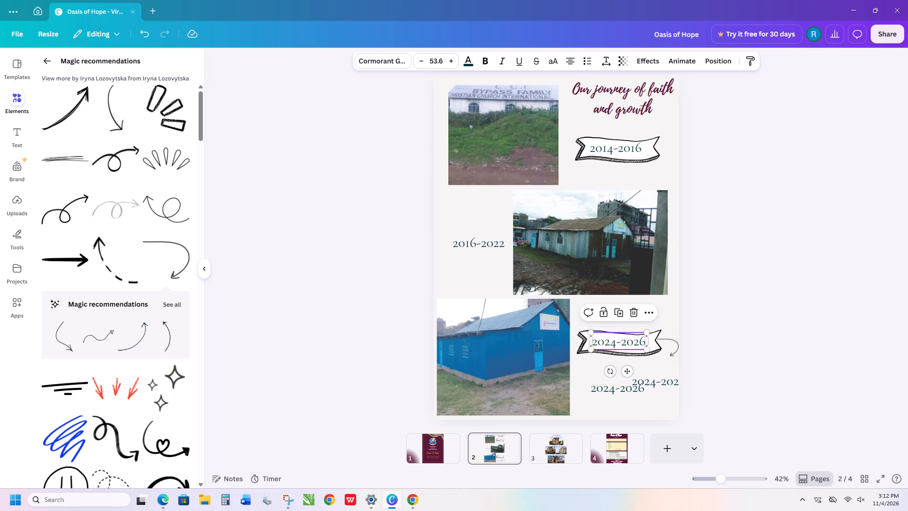
{"action": "left_click", "coordinate": [727, 341]}
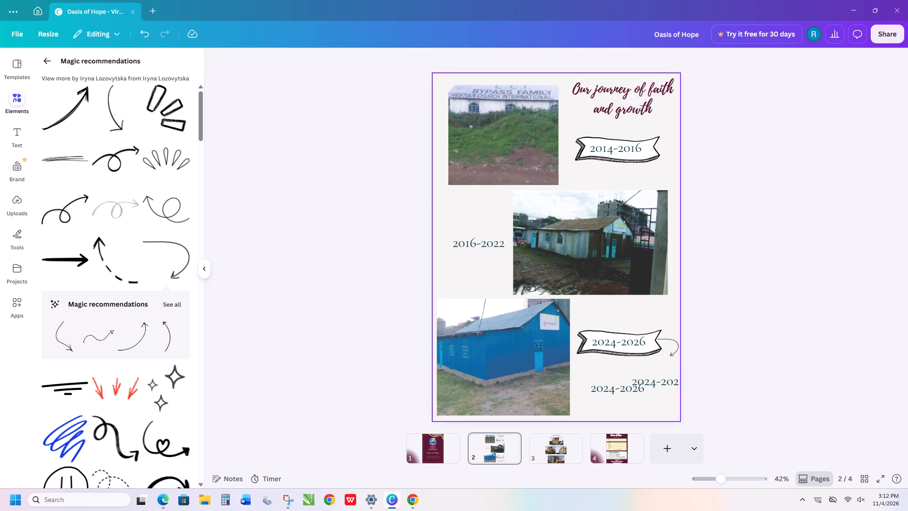
Move the middle building photo to the page's right edge.
{"action": "left_click_drag", "start_coordinate": [610, 227], "coordinate": [623, 225]}
{"action": "left_click", "coordinate": [739, 228]}
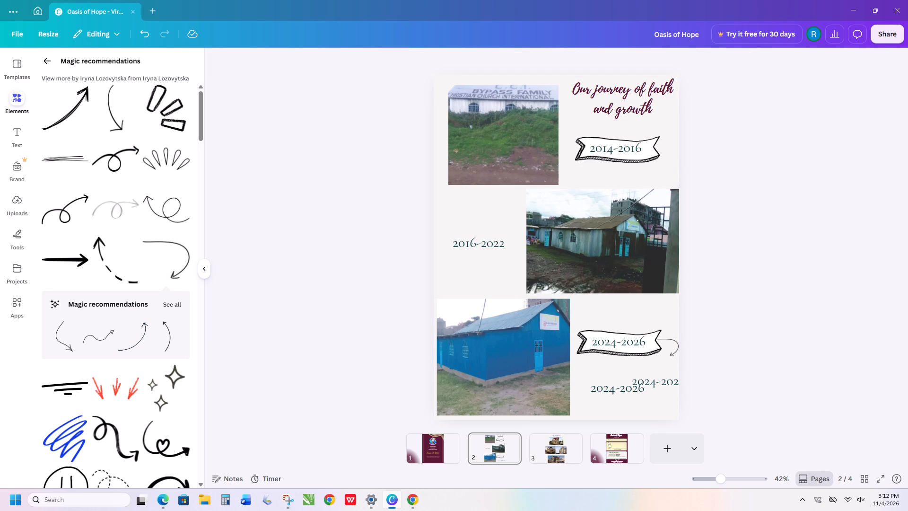
Delete the two leftover 2024-2026 dates below the banner.
{"action": "left_click", "coordinate": [658, 371]}
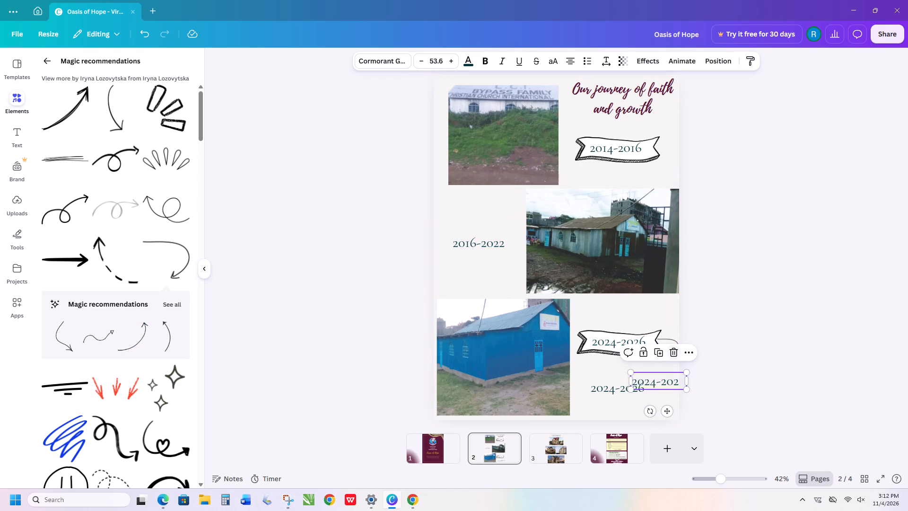
{"action": "left_click", "coordinate": [671, 352]}
{"action": "left_click", "coordinate": [620, 391]}
{"action": "left_click", "coordinate": [629, 354]}
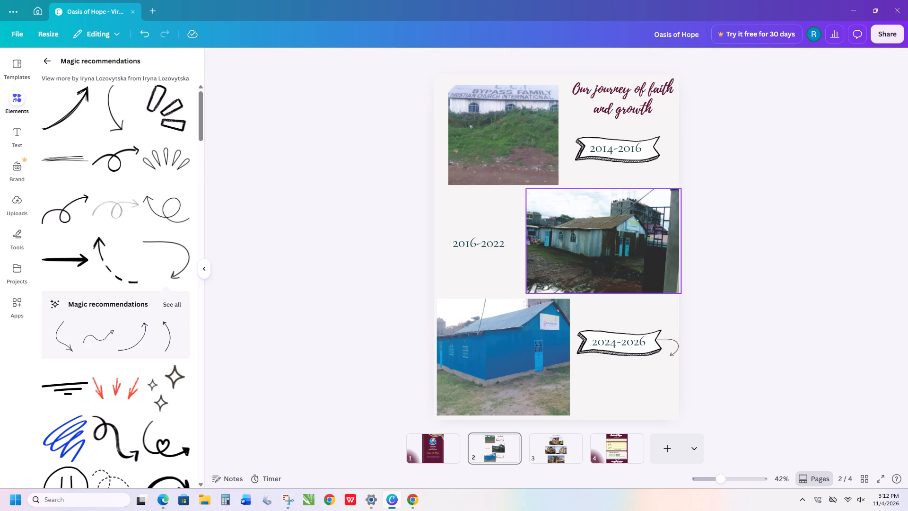
Duplicate the 2014-2016 ribbon banner and place the copy above the 2016-2022 date.
{"action": "left_click", "coordinate": [628, 149]}
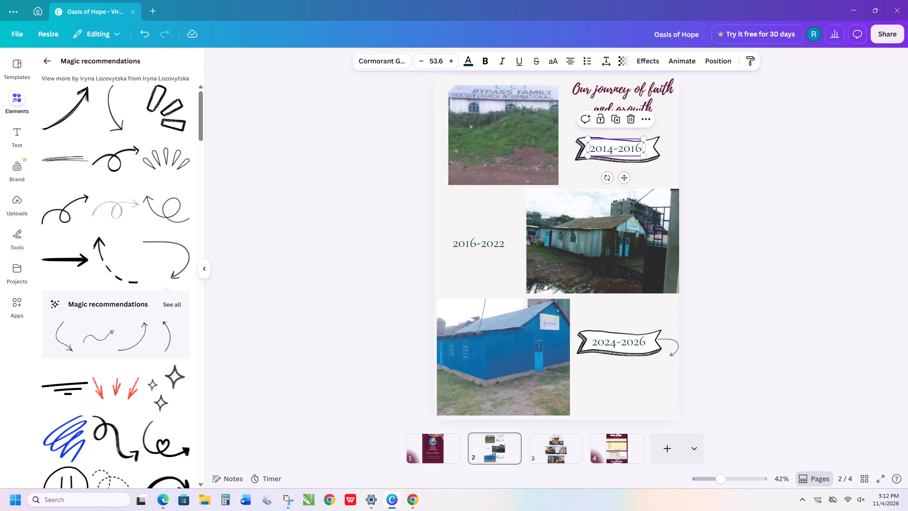
{"action": "left_click", "coordinate": [654, 155]}
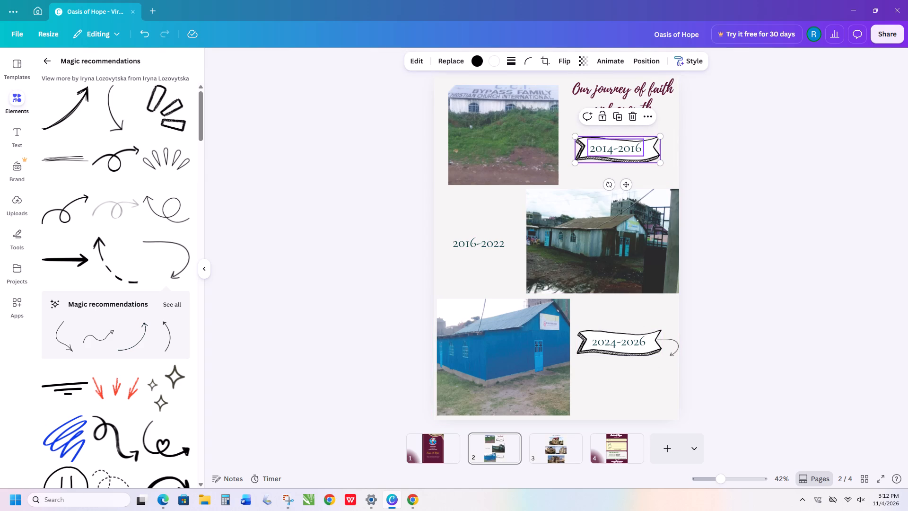
{"action": "left_click", "coordinate": [618, 114]}
{"action": "left_click_drag", "start_coordinate": [616, 160], "coordinate": [454, 256]}
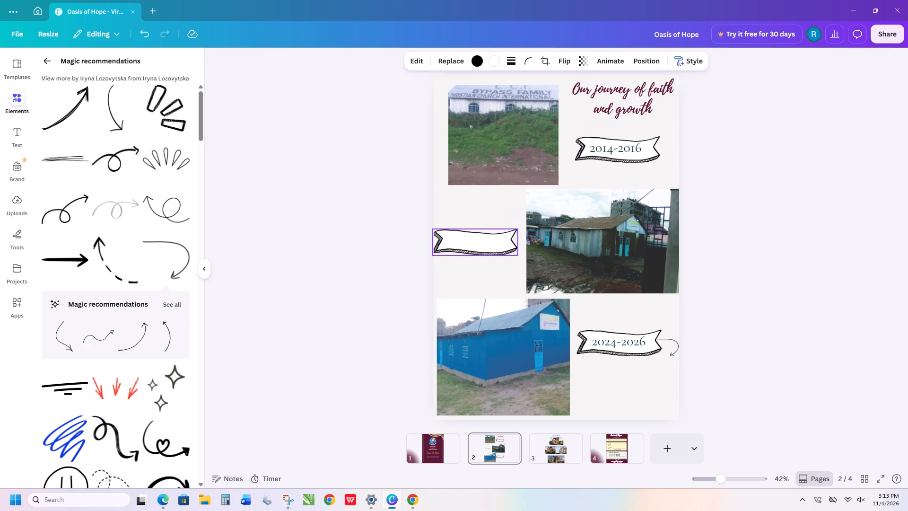
{"action": "left_click_drag", "start_coordinate": [454, 256], "coordinate": [467, 223]}
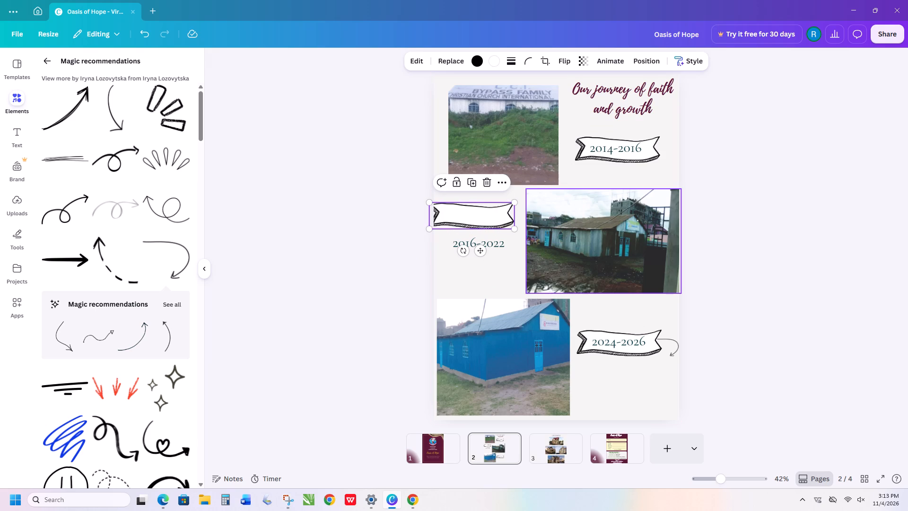
Shift the middle building photo further right, slightly past the page edge, to free space for the banner.
{"action": "left_click_drag", "start_coordinate": [585, 251], "coordinate": [588, 251]}
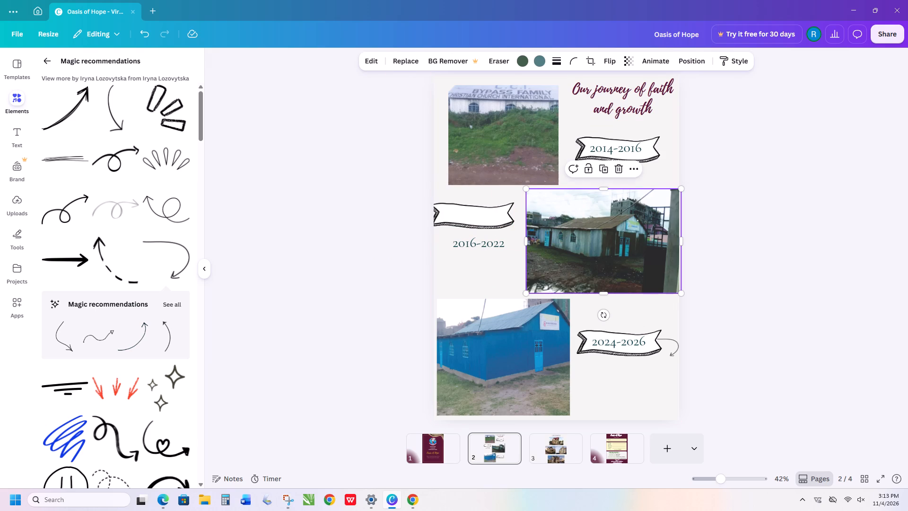
{"action": "left_click_drag", "start_coordinate": [588, 251], "coordinate": [594, 248]}
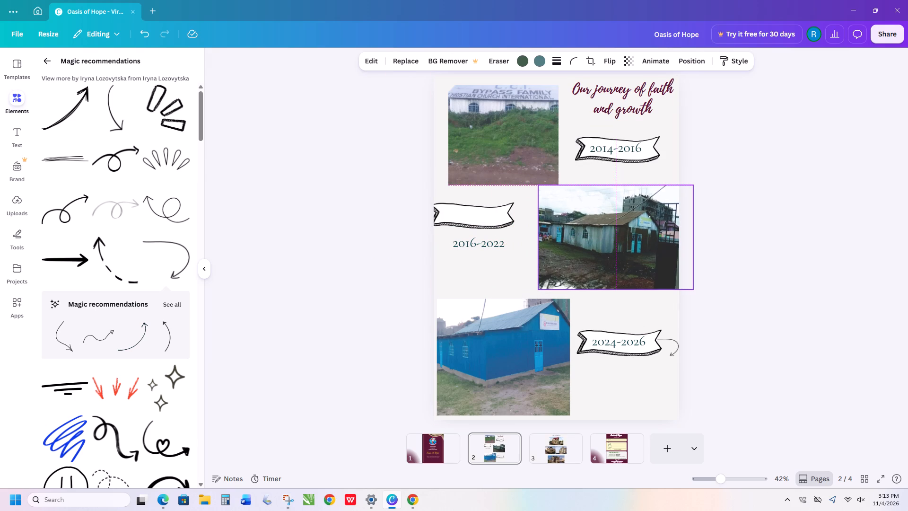
{"action": "left_click_drag", "start_coordinate": [594, 248], "coordinate": [594, 251]}
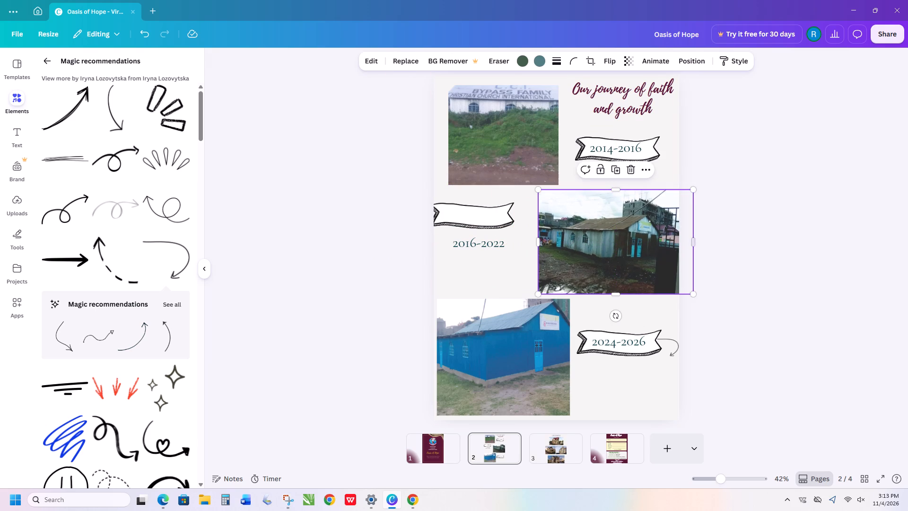
{"action": "left_click", "coordinate": [762, 245]}
Move the 2016-2022 date down onto the blue building photo and set the empty banner beside the middle photo.
{"action": "left_click_drag", "start_coordinate": [494, 237], "coordinate": [502, 276]}
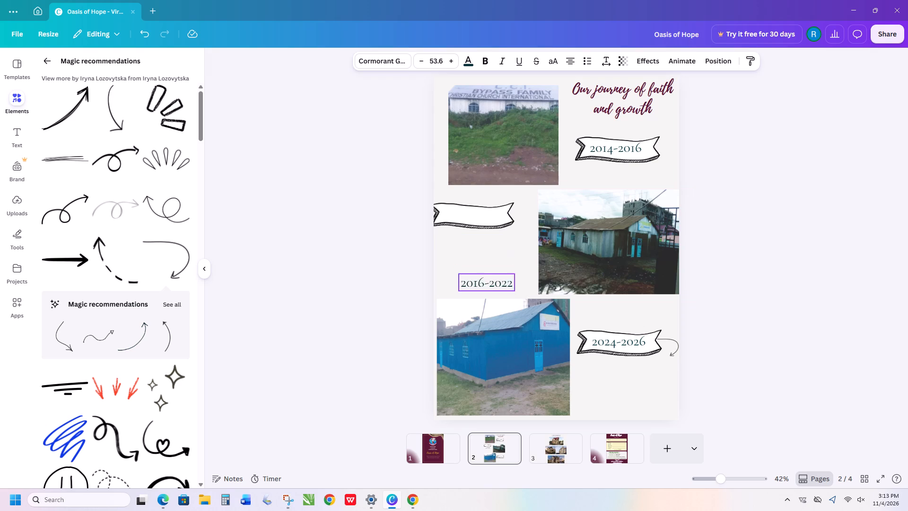
{"action": "left_click_drag", "start_coordinate": [502, 276], "coordinate": [505, 300]}
{"action": "left_click_drag", "start_coordinate": [486, 217], "coordinate": [495, 237]}
{"action": "left_click_drag", "start_coordinate": [497, 232], "coordinate": [507, 229]}
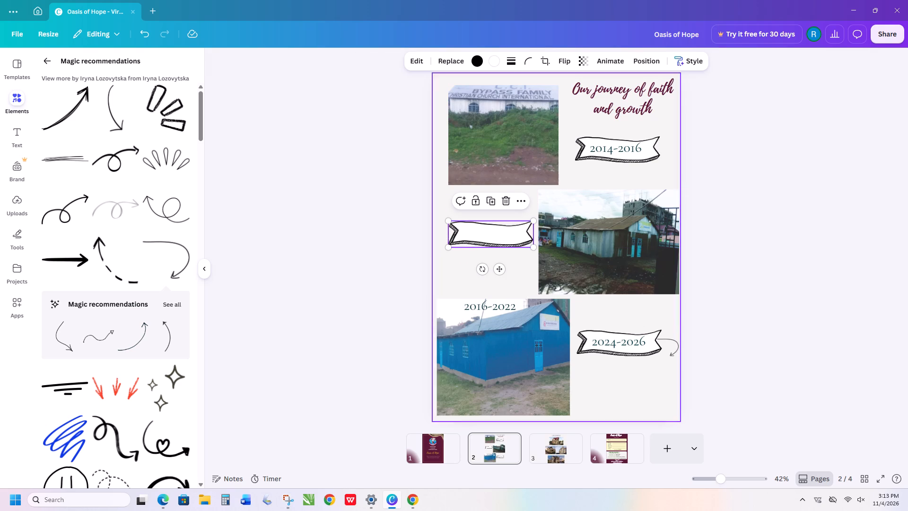
Duplicate the 2016-2022 date and centre the copy inside the banner beside the middle photo.
{"action": "left_click", "coordinate": [504, 308]}
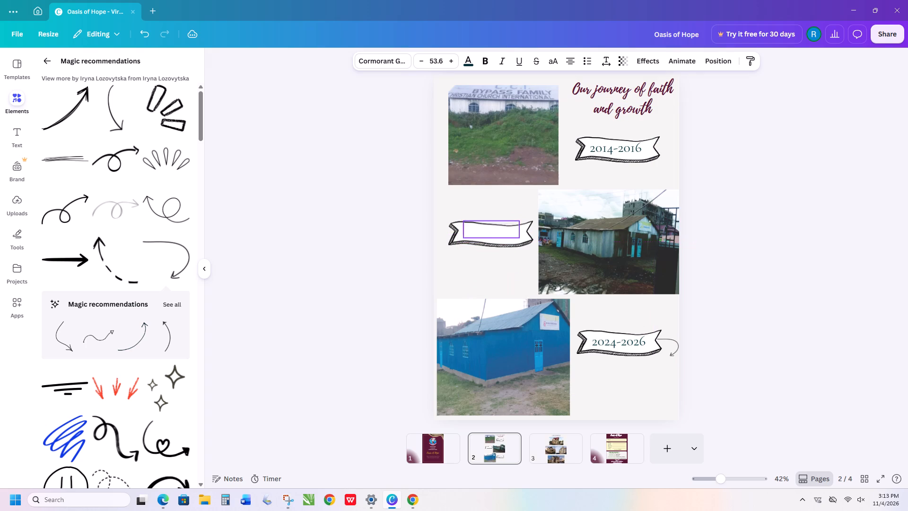
{"action": "left_click", "coordinate": [489, 278]}
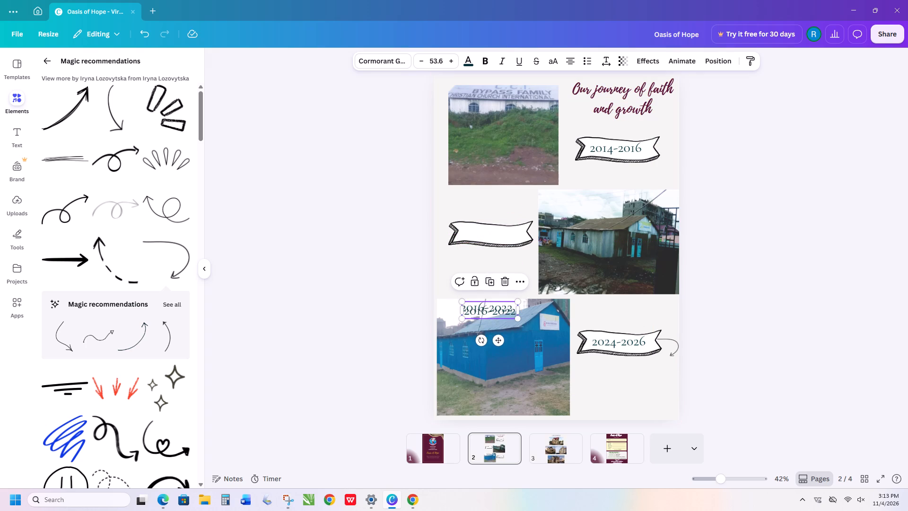
{"action": "left_click_drag", "start_coordinate": [489, 308], "coordinate": [492, 229]}
{"action": "left_click", "coordinate": [759, 245]}
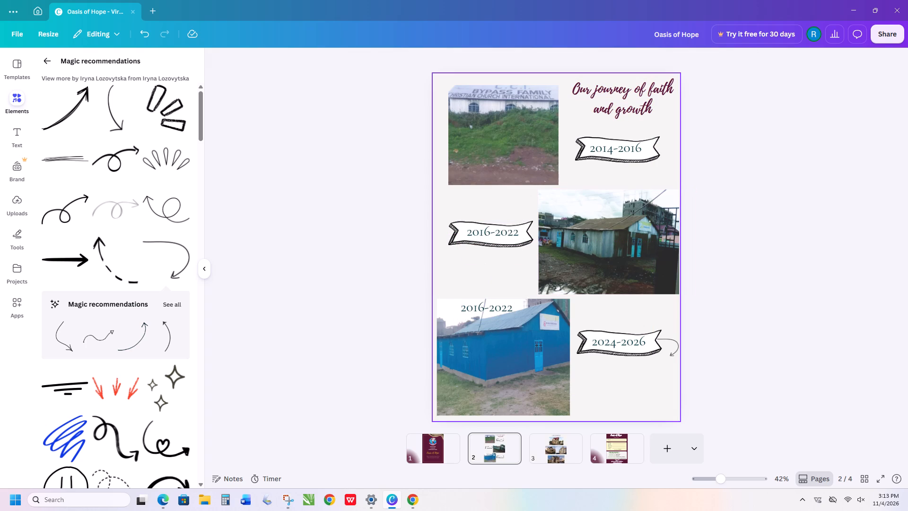
Delete the leftover 2016-2022 date on top of the blue building photo.
{"action": "left_click", "coordinate": [474, 311]}
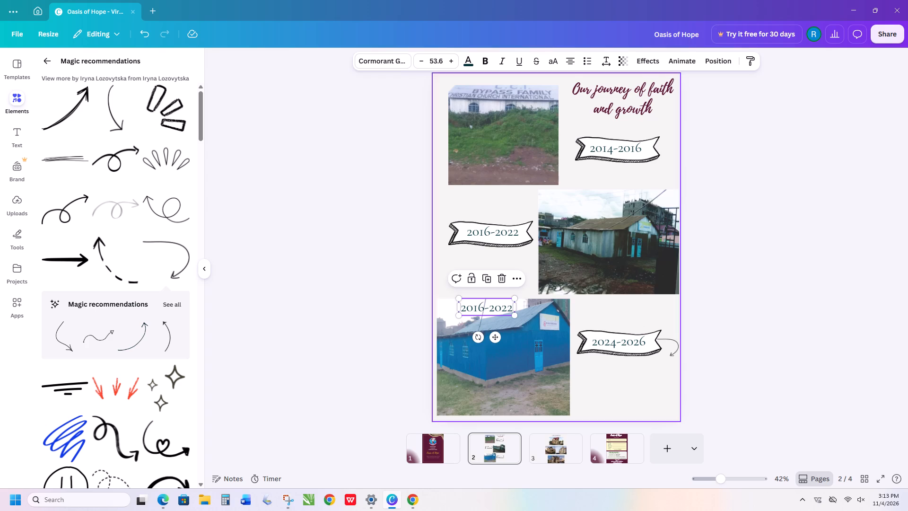
{"action": "left_click", "coordinate": [502, 278]}
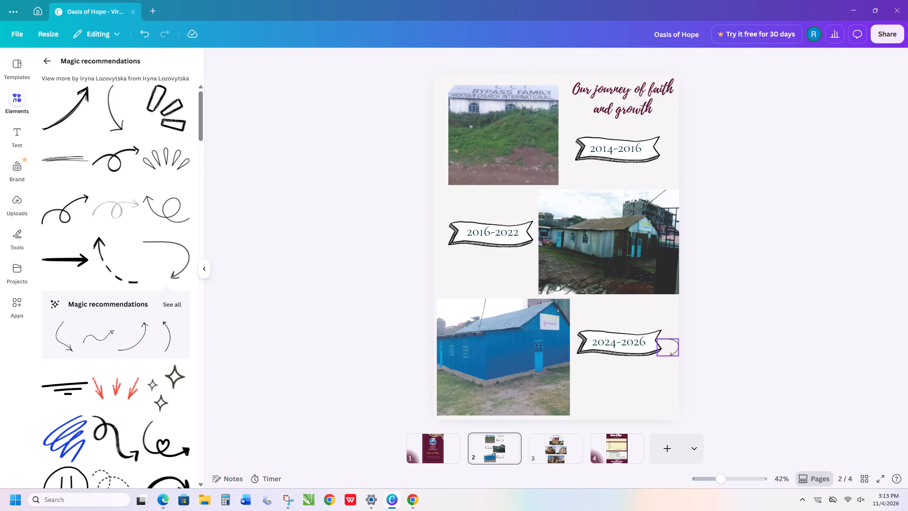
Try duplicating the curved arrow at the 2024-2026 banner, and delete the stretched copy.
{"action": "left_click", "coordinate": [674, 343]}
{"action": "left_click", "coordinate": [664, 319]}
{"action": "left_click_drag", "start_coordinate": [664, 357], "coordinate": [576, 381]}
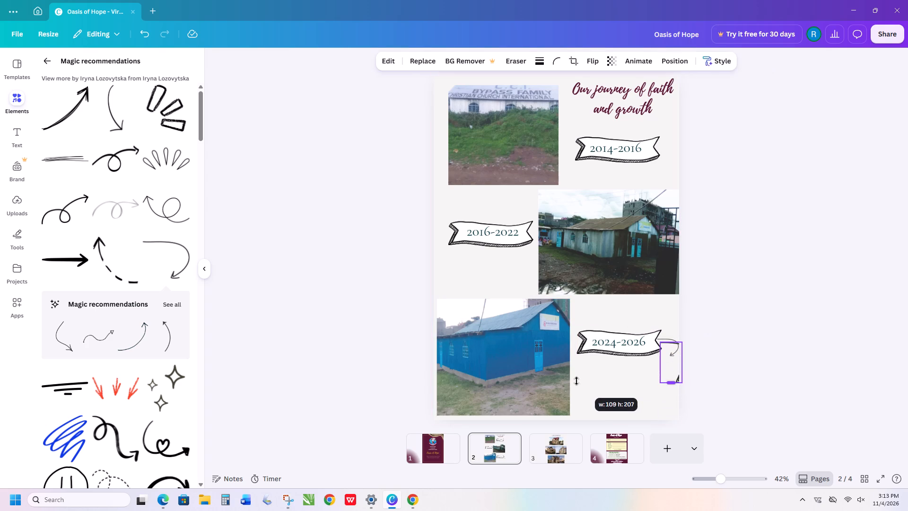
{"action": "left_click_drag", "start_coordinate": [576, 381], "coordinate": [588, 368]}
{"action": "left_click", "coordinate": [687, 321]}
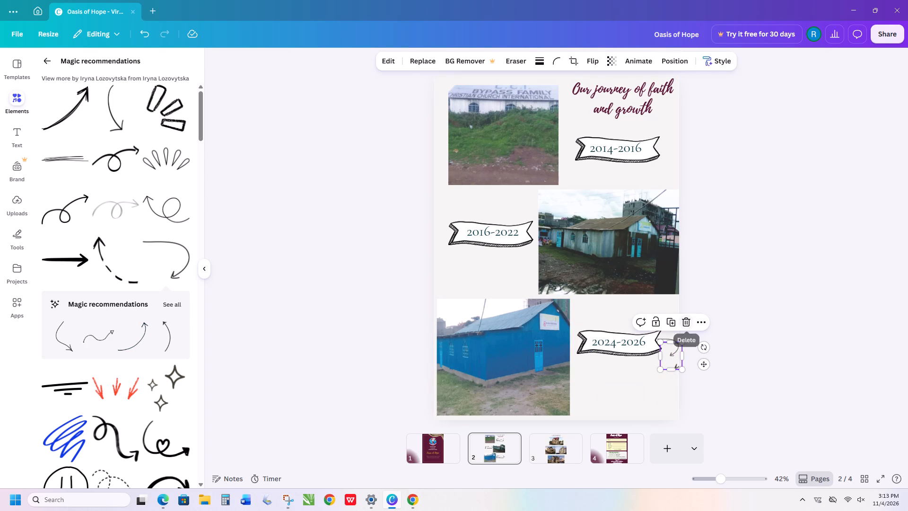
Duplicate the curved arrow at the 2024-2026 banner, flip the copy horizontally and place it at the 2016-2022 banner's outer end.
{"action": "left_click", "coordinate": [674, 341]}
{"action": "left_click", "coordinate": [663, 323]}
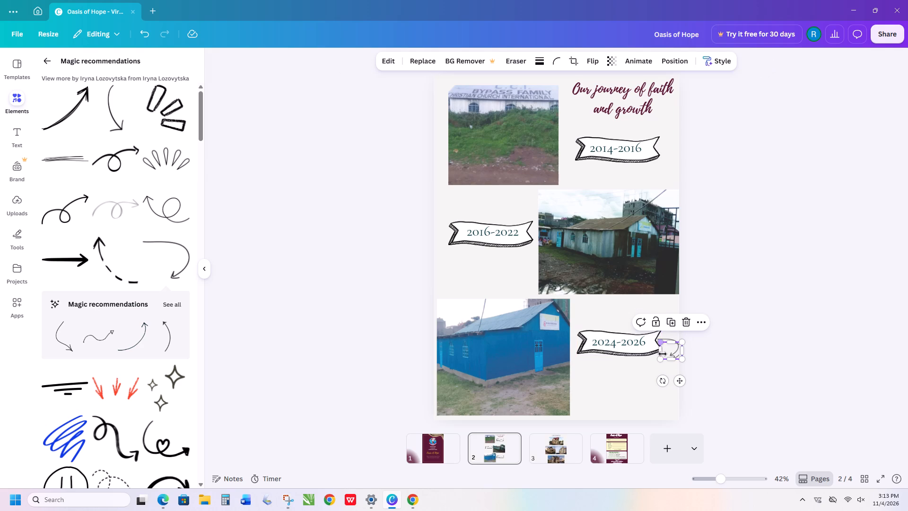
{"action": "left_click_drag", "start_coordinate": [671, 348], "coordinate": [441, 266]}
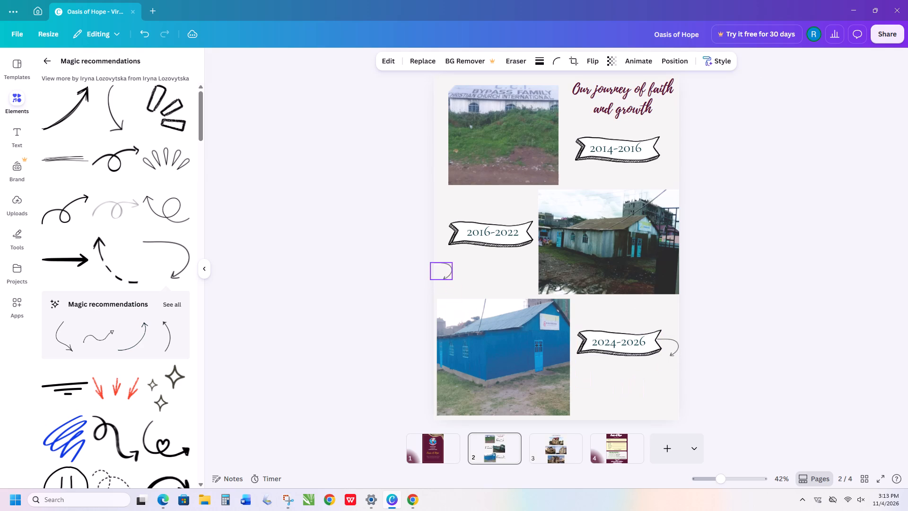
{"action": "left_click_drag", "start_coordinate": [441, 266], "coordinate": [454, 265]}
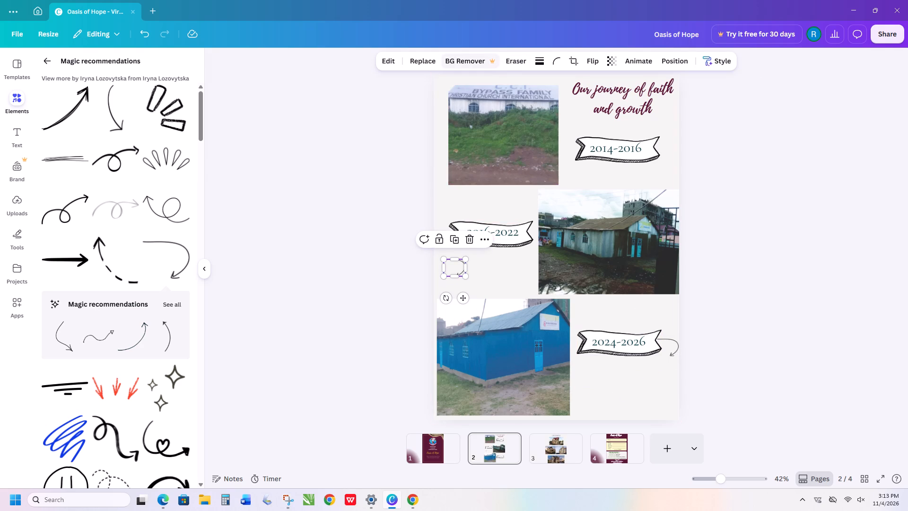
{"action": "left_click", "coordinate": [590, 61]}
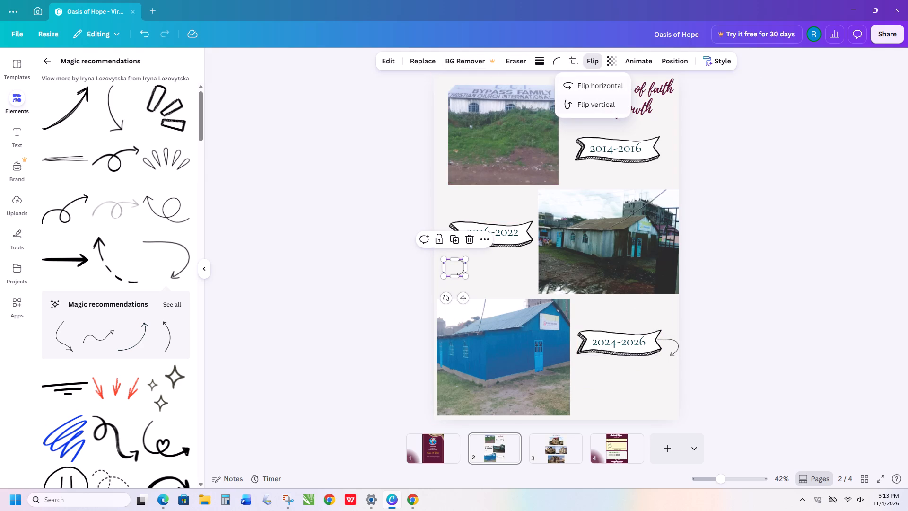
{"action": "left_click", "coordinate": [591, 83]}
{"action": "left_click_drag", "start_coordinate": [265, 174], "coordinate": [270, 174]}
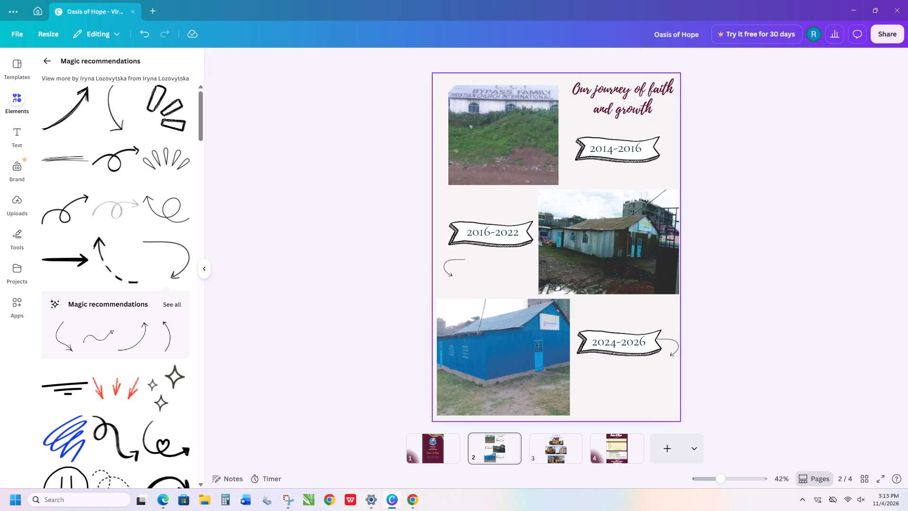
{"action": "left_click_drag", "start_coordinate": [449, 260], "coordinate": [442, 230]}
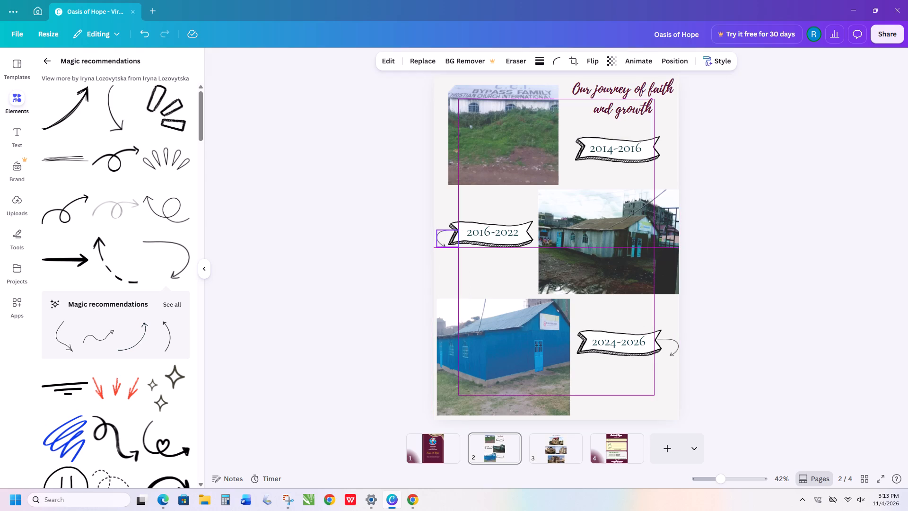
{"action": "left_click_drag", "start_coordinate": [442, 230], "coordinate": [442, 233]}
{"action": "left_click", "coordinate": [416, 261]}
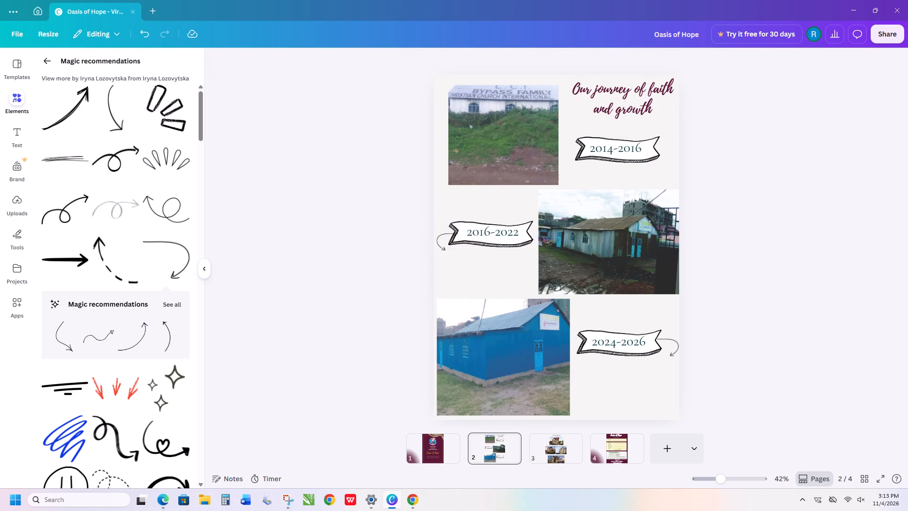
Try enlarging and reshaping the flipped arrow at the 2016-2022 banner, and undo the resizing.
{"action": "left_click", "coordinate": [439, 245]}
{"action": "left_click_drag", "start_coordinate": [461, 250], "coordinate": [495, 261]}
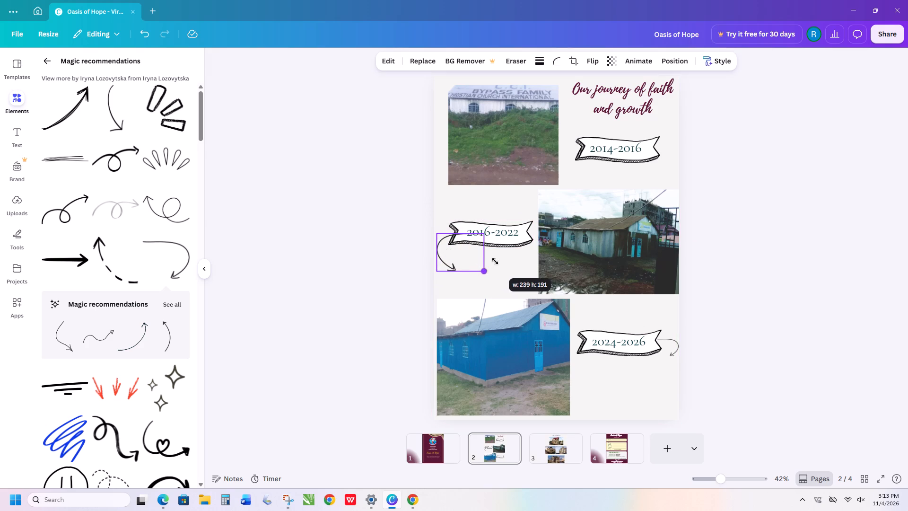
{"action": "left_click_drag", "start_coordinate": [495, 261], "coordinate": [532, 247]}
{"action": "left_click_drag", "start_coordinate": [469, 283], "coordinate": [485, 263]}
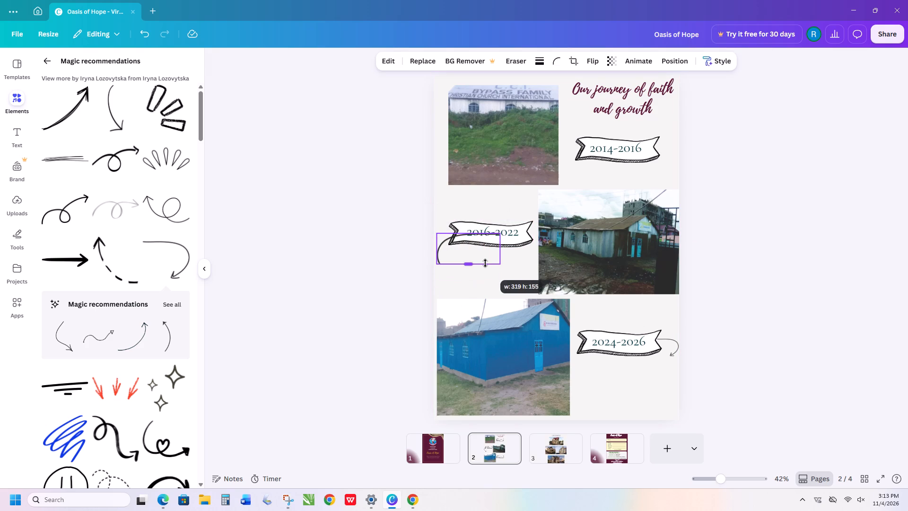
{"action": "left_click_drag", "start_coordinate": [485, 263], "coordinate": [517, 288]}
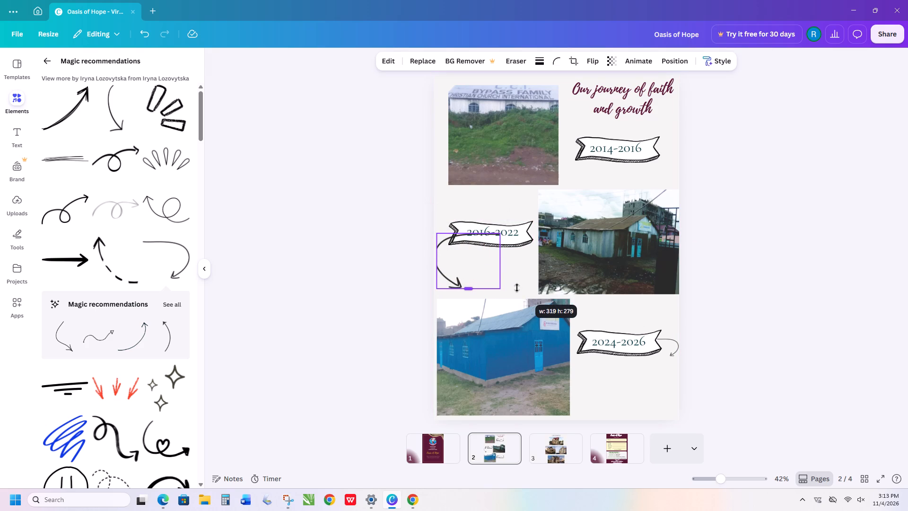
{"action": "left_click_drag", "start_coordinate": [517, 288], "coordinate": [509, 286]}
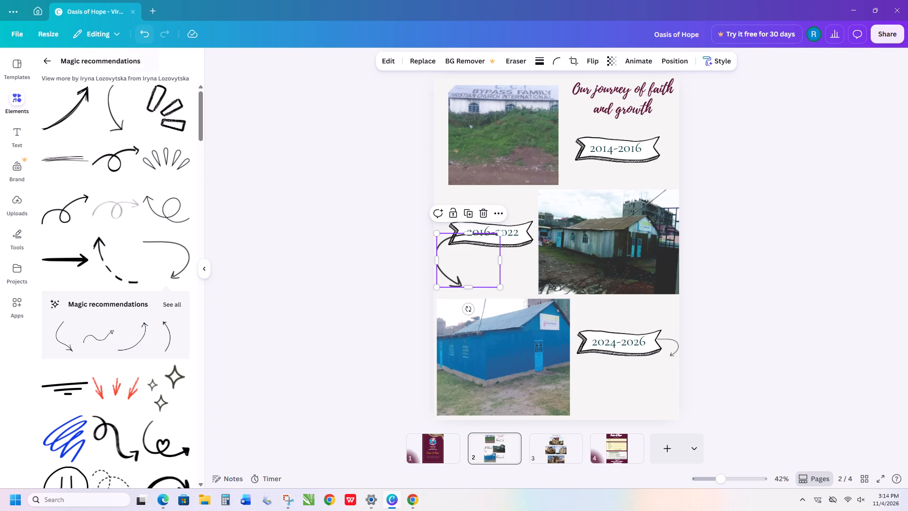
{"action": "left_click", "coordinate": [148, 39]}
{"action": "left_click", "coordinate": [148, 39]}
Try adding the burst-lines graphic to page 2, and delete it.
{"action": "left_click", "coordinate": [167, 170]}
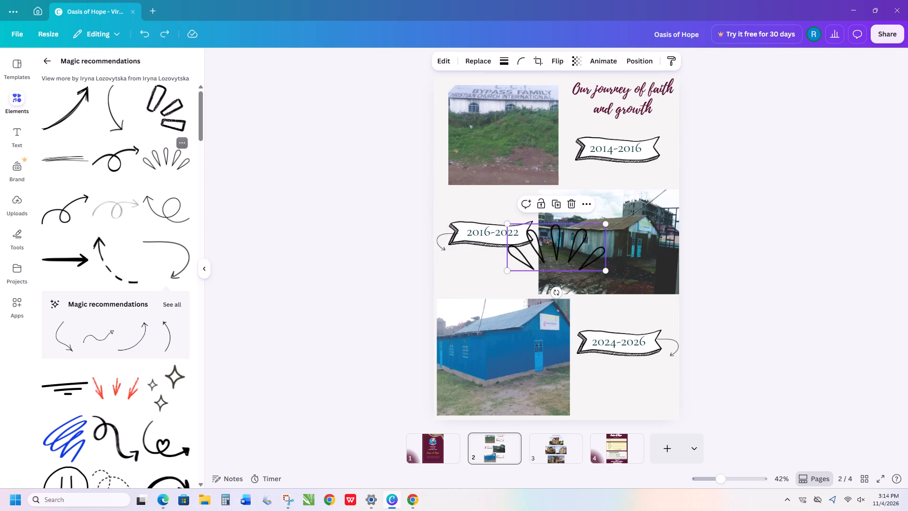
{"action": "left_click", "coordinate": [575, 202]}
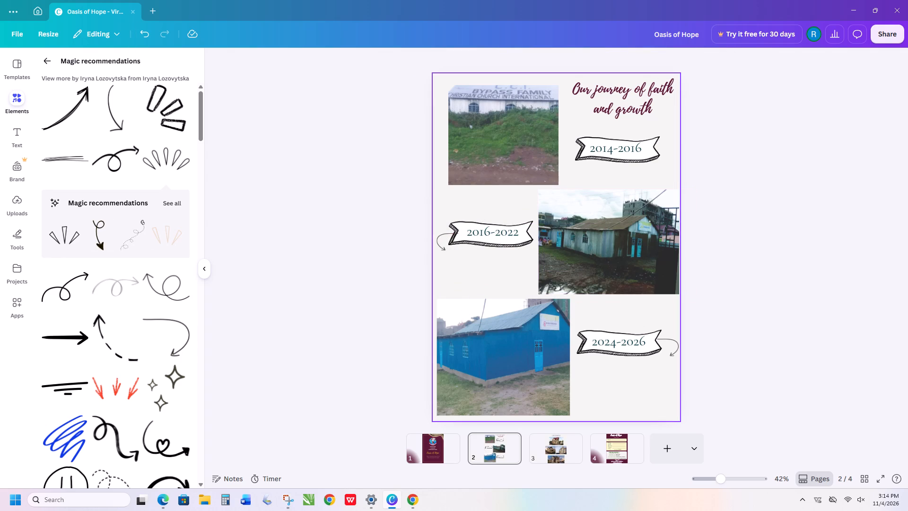
Delete the curved arrows beside the 2016-2022 and 2024-2026 banners.
{"action": "left_click", "coordinate": [446, 248]}
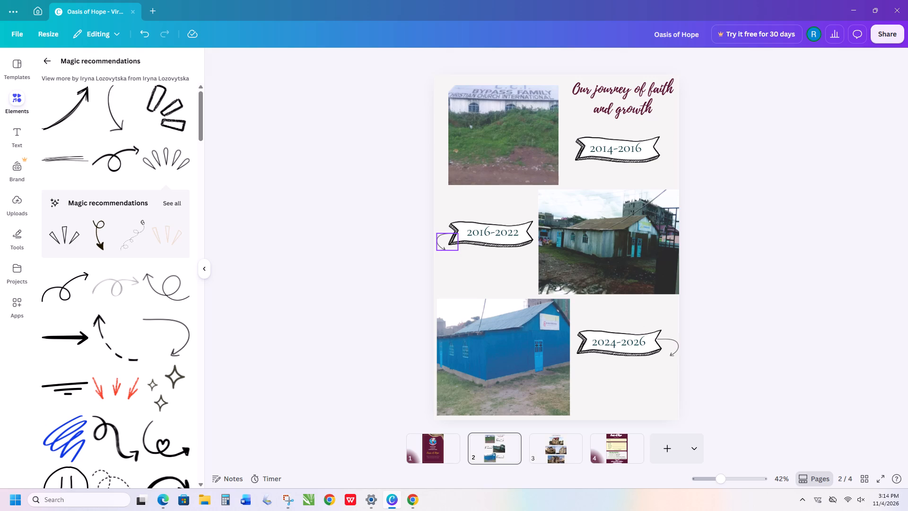
{"action": "left_click", "coordinate": [465, 217]}
{"action": "left_click", "coordinate": [668, 344]}
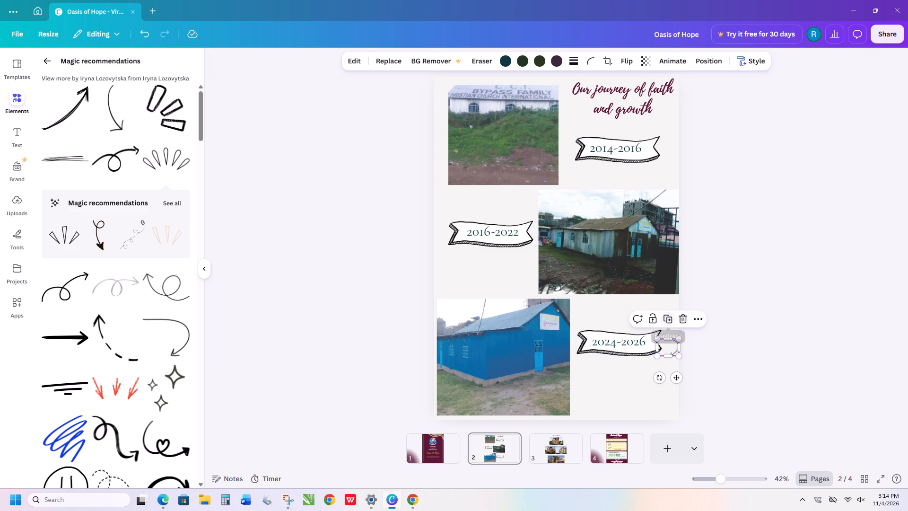
{"action": "left_click", "coordinate": [682, 318]}
Recolour the 2014-2016 banner with a gold outline and a maroon fill from the design's colours, trying maroon and light yellow outlines first.
{"action": "left_click", "coordinate": [653, 162]}
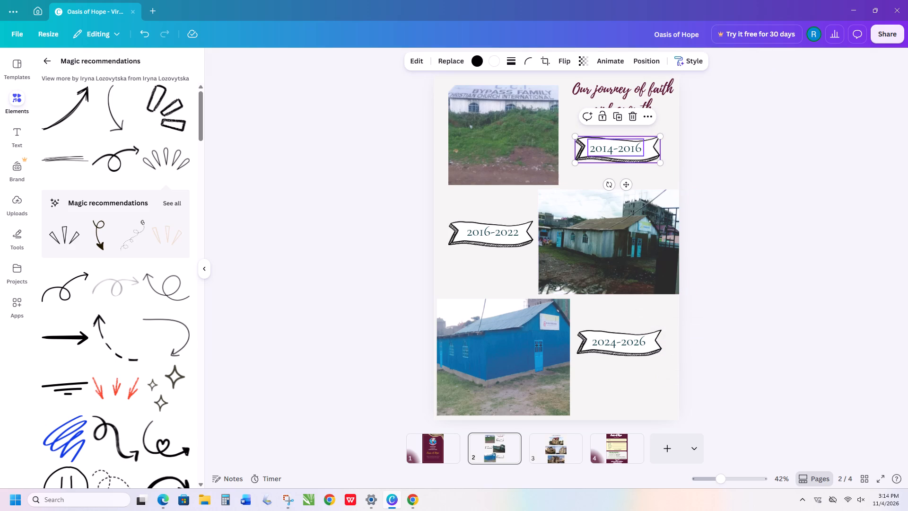
{"action": "left_click", "coordinate": [482, 63]}
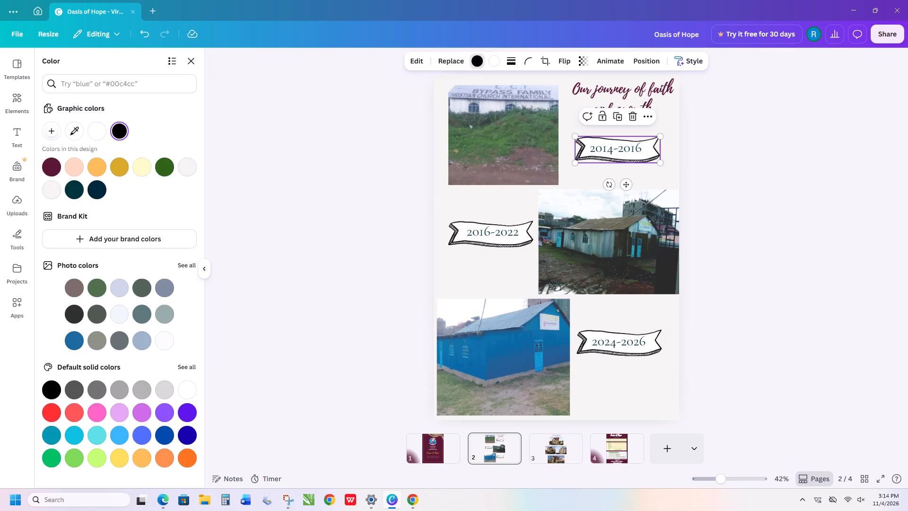
{"action": "left_click", "coordinate": [59, 166]}
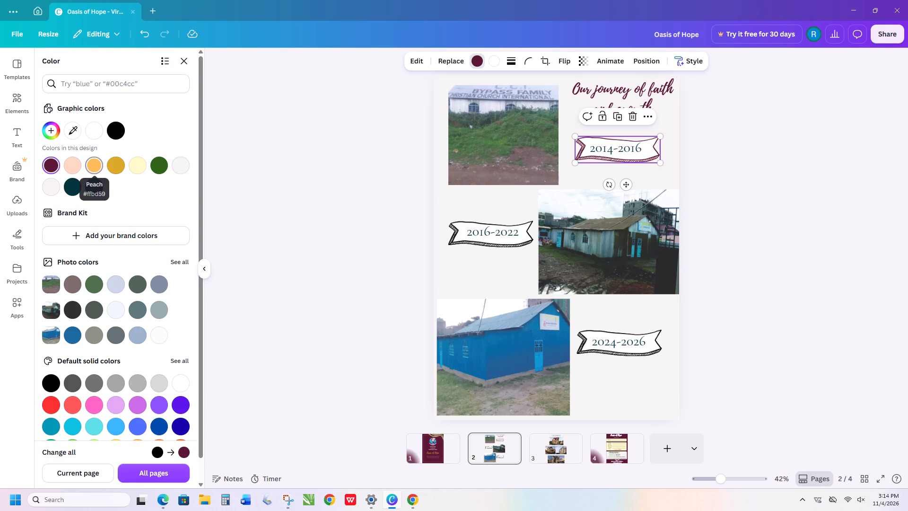
{"action": "left_click", "coordinate": [140, 167]}
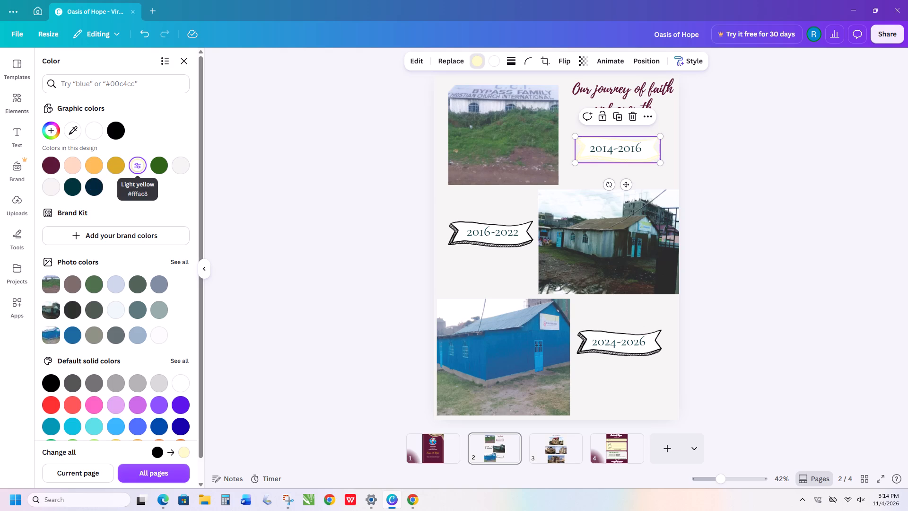
{"action": "left_click", "coordinate": [116, 164]}
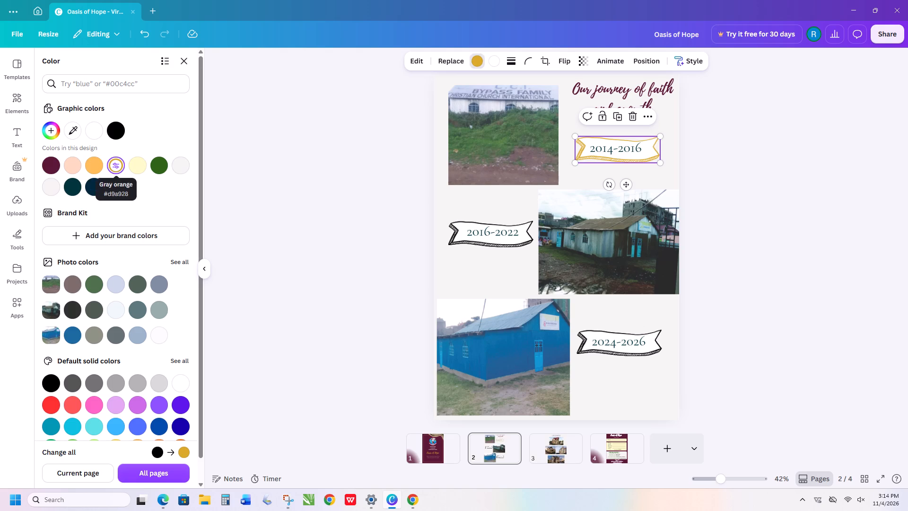
{"action": "left_click", "coordinate": [492, 64]}
{"action": "left_click", "coordinate": [44, 162]}
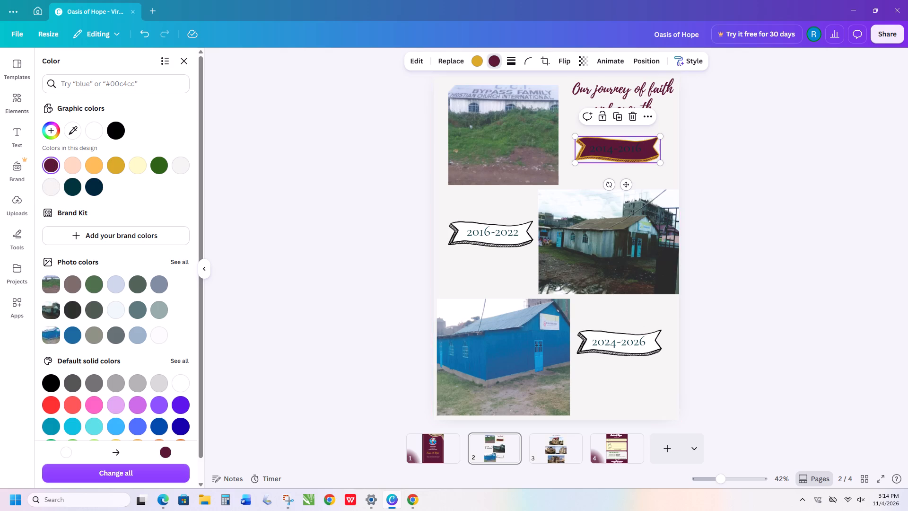
Set the 2014-2016 date's text colour to white.
{"action": "left_click", "coordinate": [638, 145]}
{"action": "left_click", "coordinate": [463, 64]}
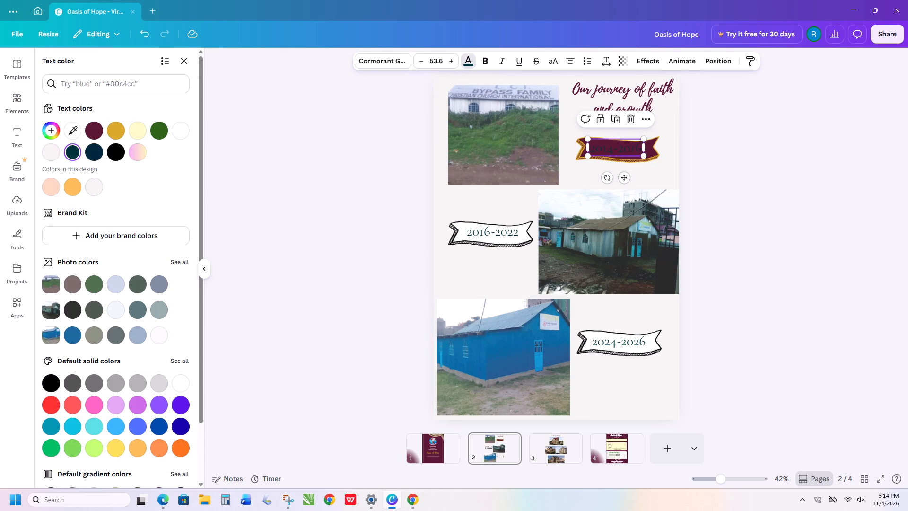
{"action": "left_click", "coordinate": [184, 387]}
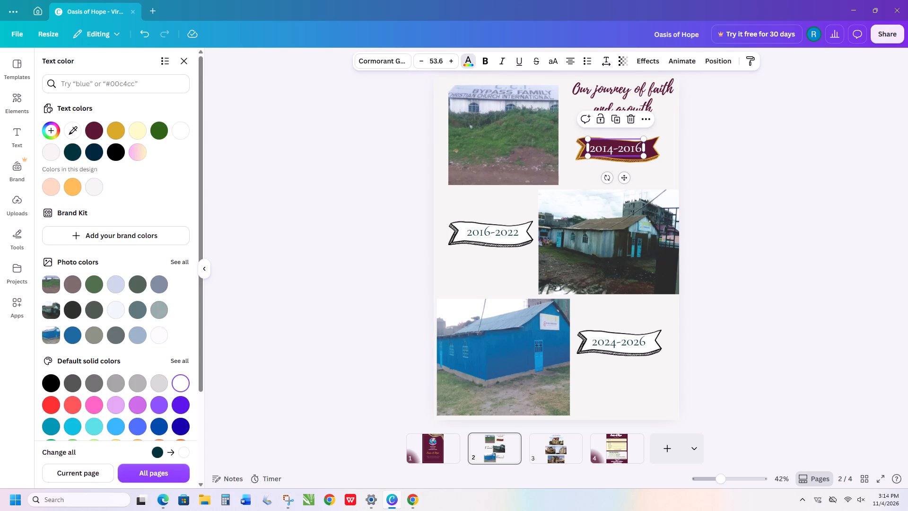
{"action": "left_click", "coordinate": [320, 313]}
{"action": "left_click", "coordinate": [320, 313]}
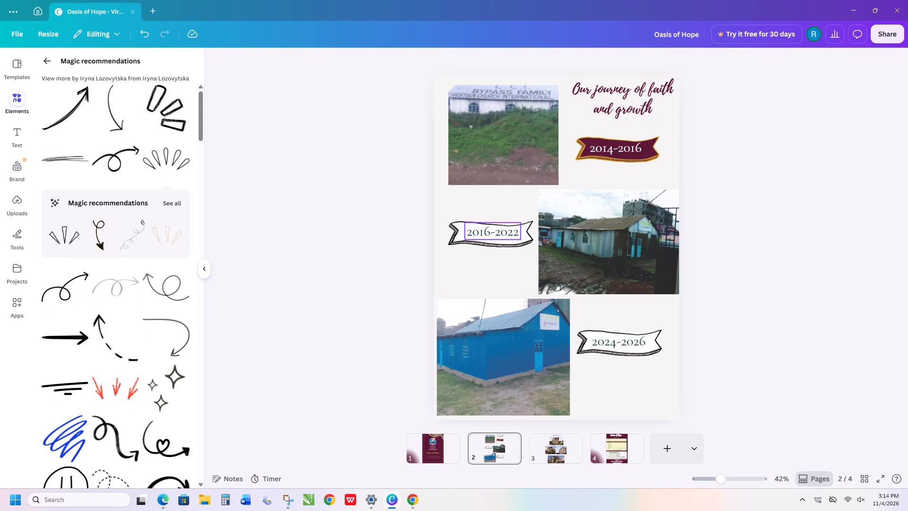
Recolour the 2016-2022 banner with a gold outline and a maroon fill.
{"action": "left_click", "coordinate": [461, 242]}
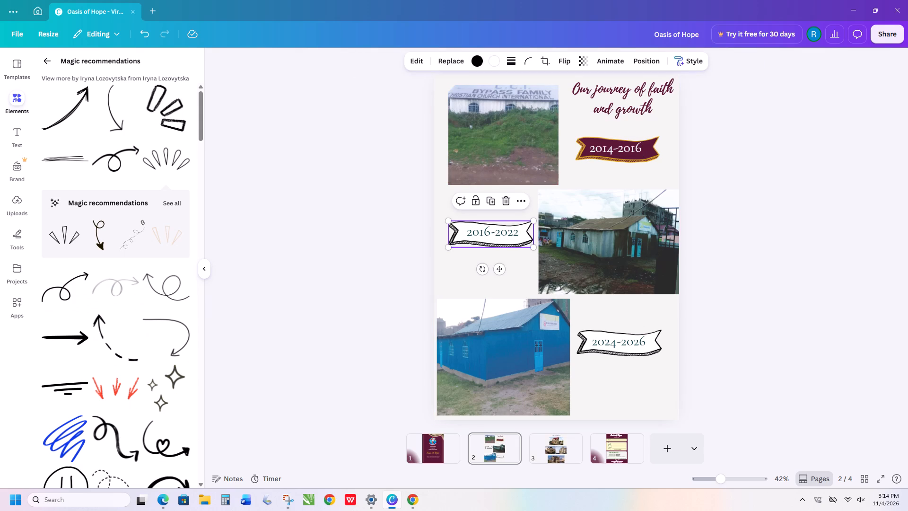
{"action": "left_click", "coordinate": [480, 56]}
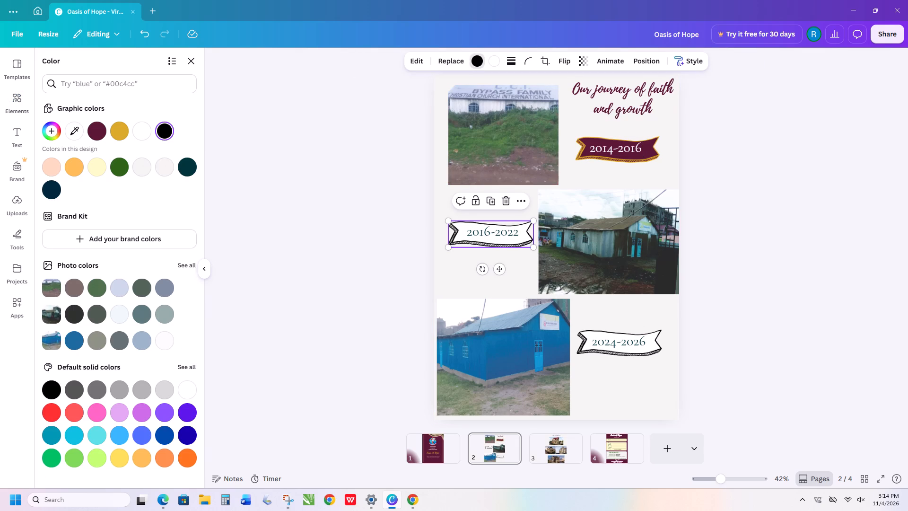
{"action": "left_click_drag", "start_coordinate": [130, 135], "coordinate": [134, 135]}
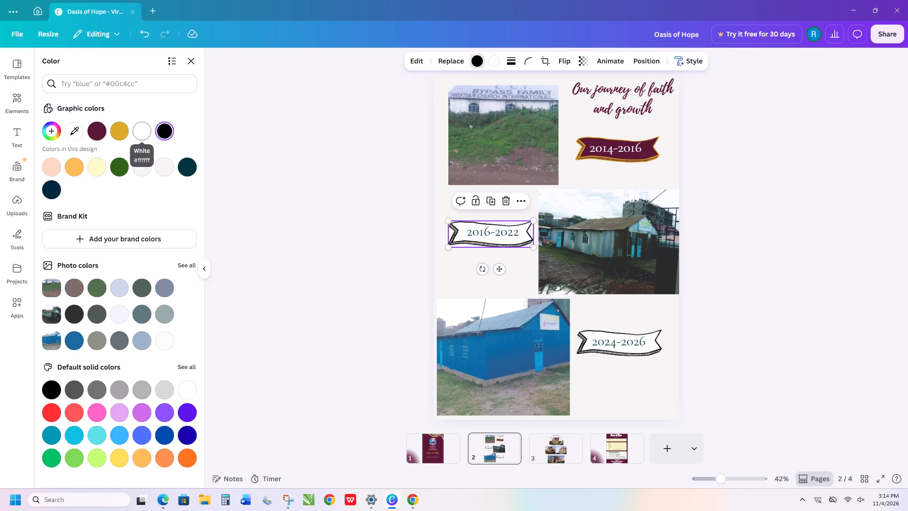
{"action": "left_click", "coordinate": [128, 136]}
{"action": "left_click", "coordinate": [123, 134]}
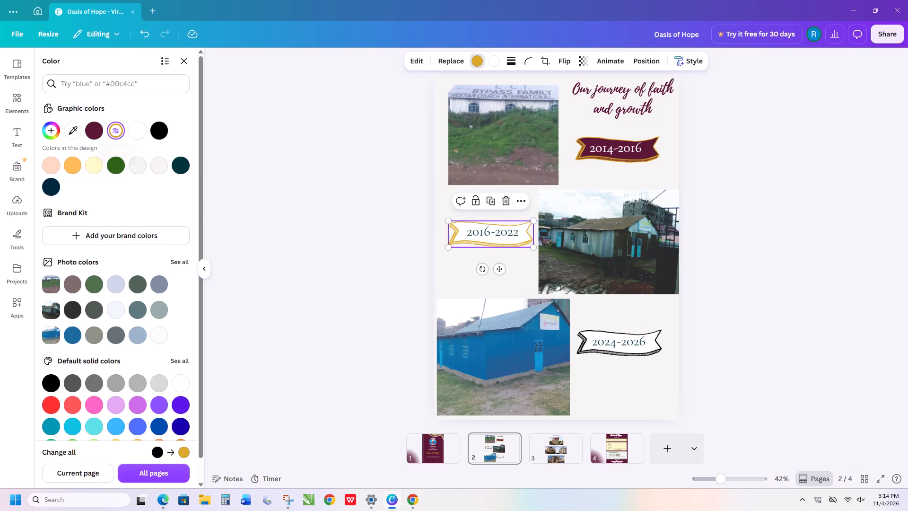
{"action": "left_click", "coordinate": [490, 64]}
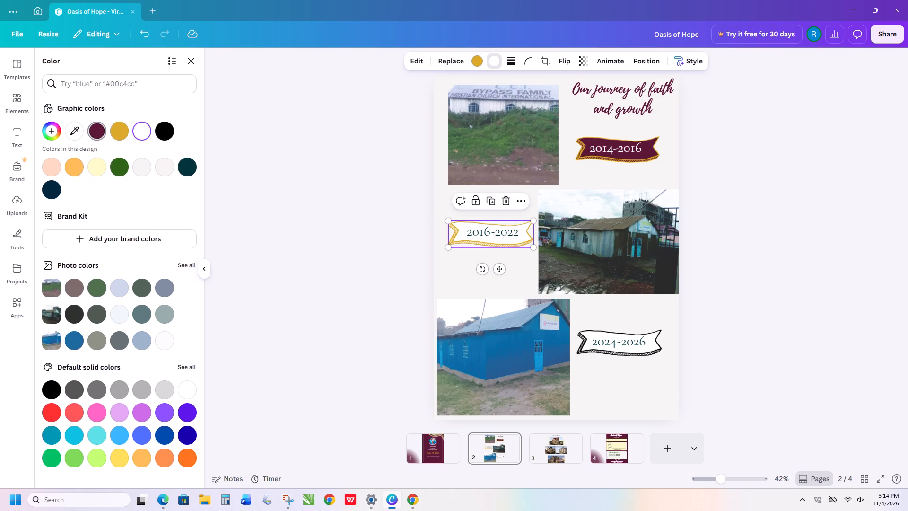
{"action": "left_click", "coordinate": [92, 126]}
{"action": "left_click", "coordinate": [253, 329]}
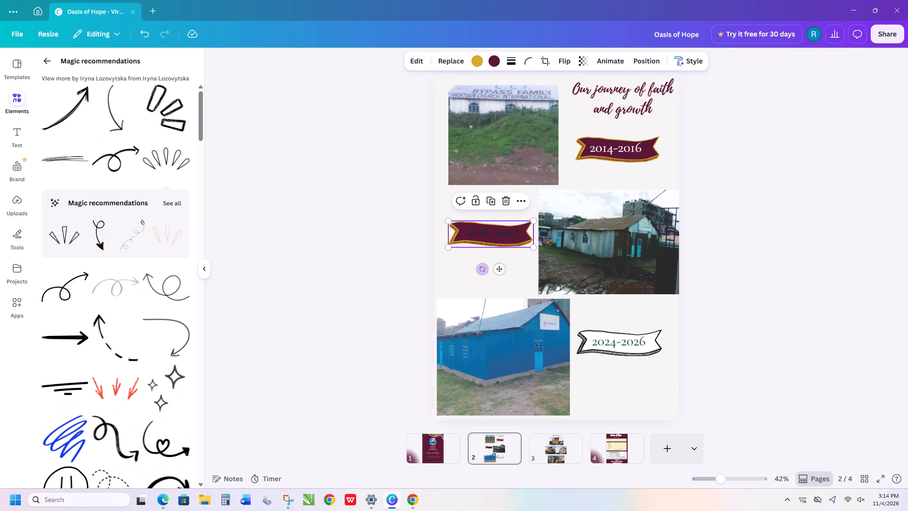
Set the 2016-2022 date's text colour to white on page 2.
{"action": "left_click", "coordinate": [480, 231]}
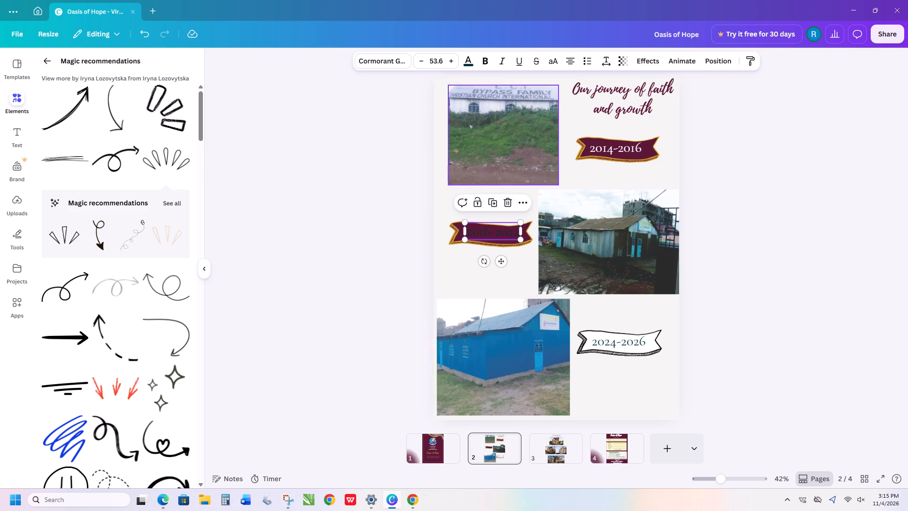
{"action": "left_click", "coordinate": [476, 64]}
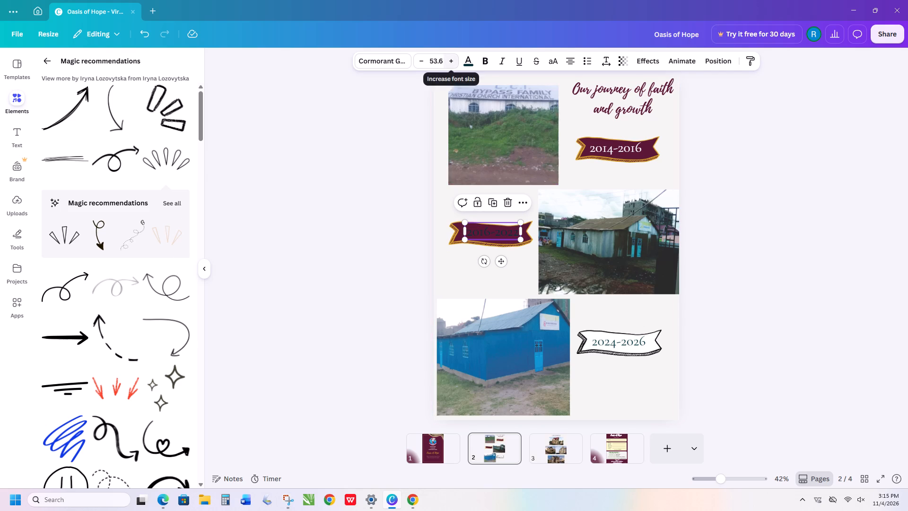
{"action": "left_click", "coordinate": [472, 68]}
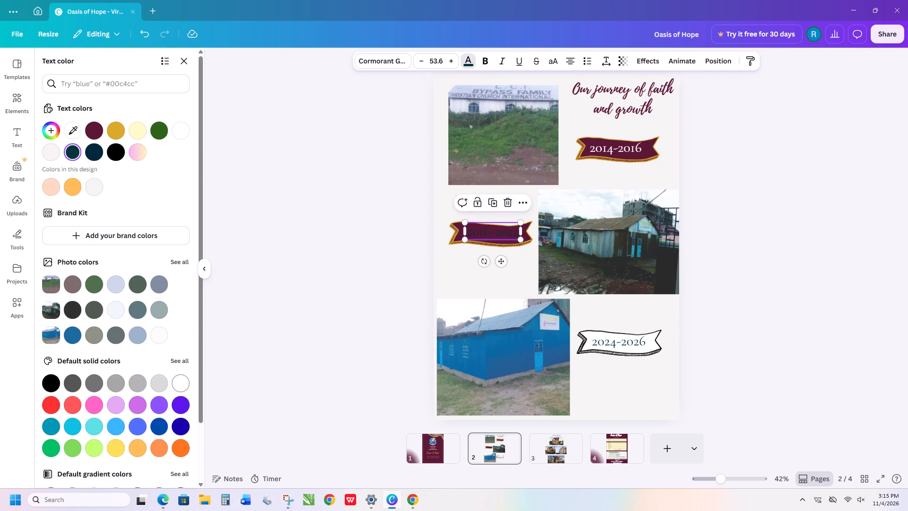
{"action": "left_click", "coordinate": [181, 389]}
{"action": "left_click", "coordinate": [247, 336]}
{"action": "left_click", "coordinate": [249, 335]}
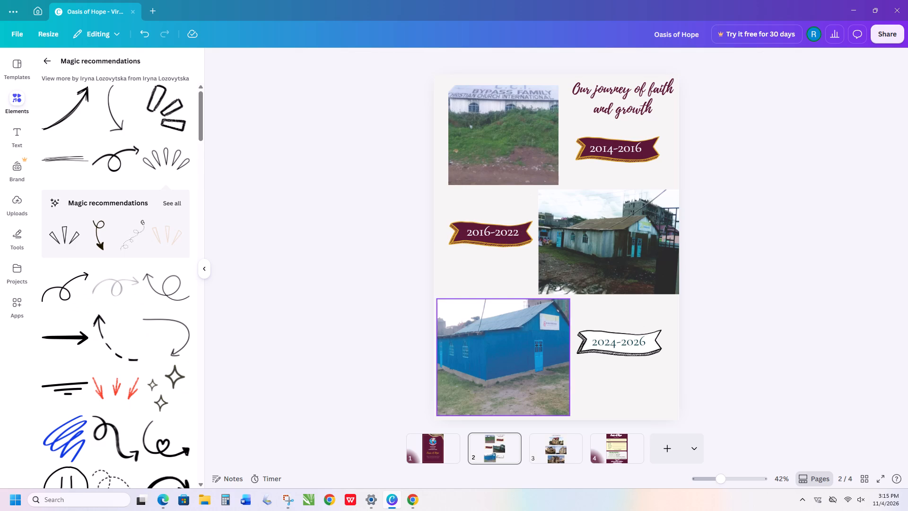
Recolour the 2024-2026 banner with a gold outline and a maroon fill from the design's colours.
{"action": "left_click", "coordinate": [618, 354]}
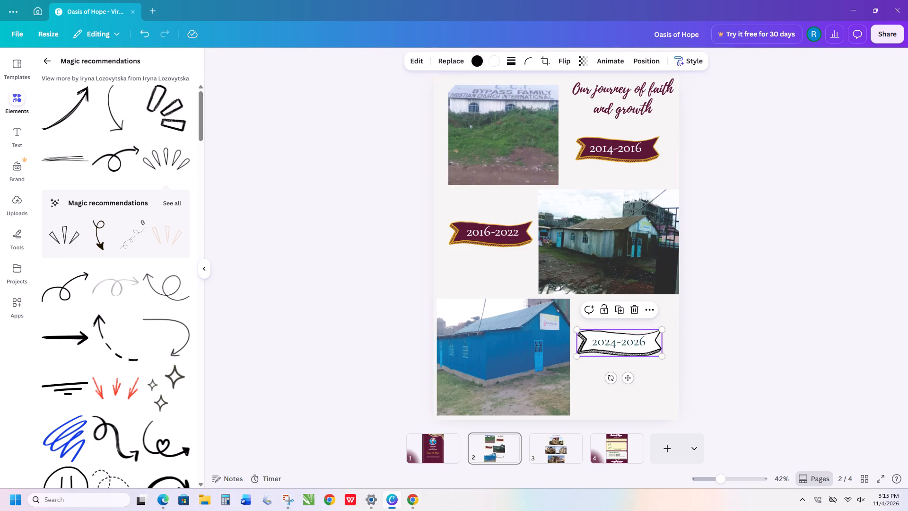
{"action": "left_click", "coordinate": [479, 66]}
{"action": "left_click", "coordinate": [122, 129]}
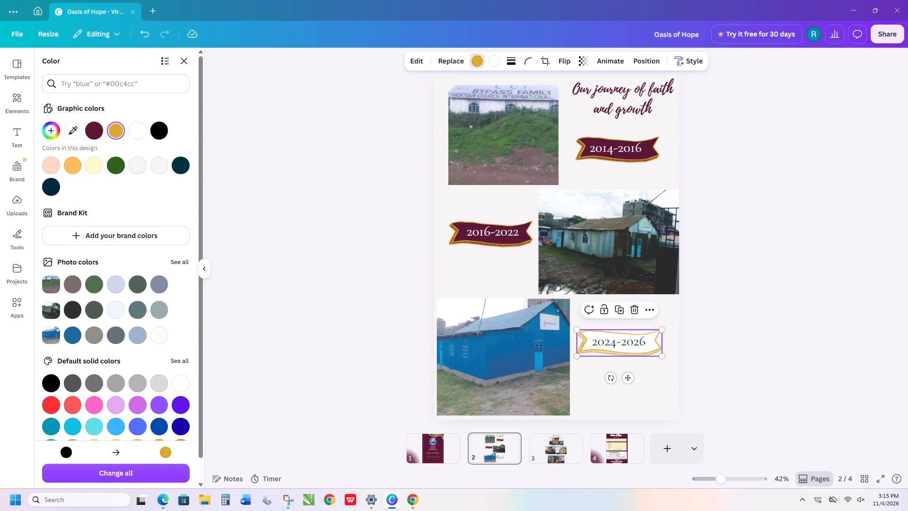
{"action": "left_click", "coordinate": [489, 63]}
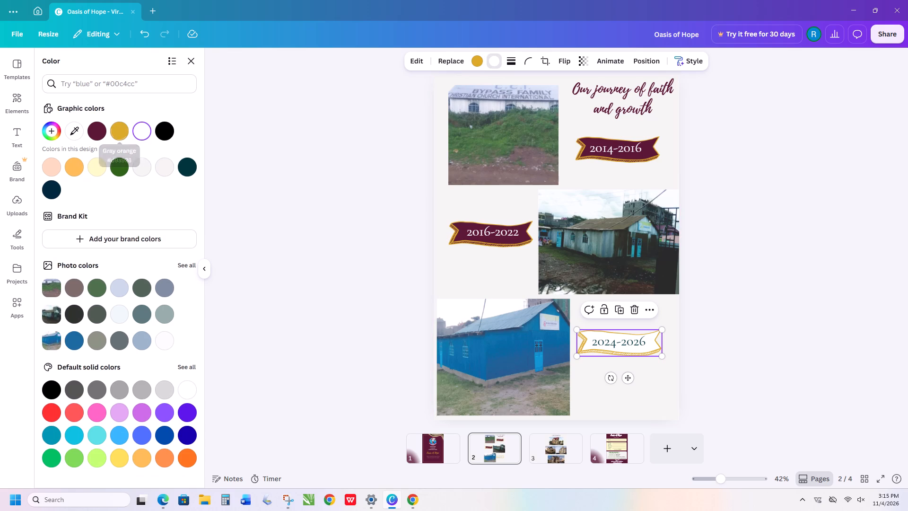
{"action": "left_click", "coordinate": [96, 127]}
{"action": "left_click", "coordinate": [292, 334]}
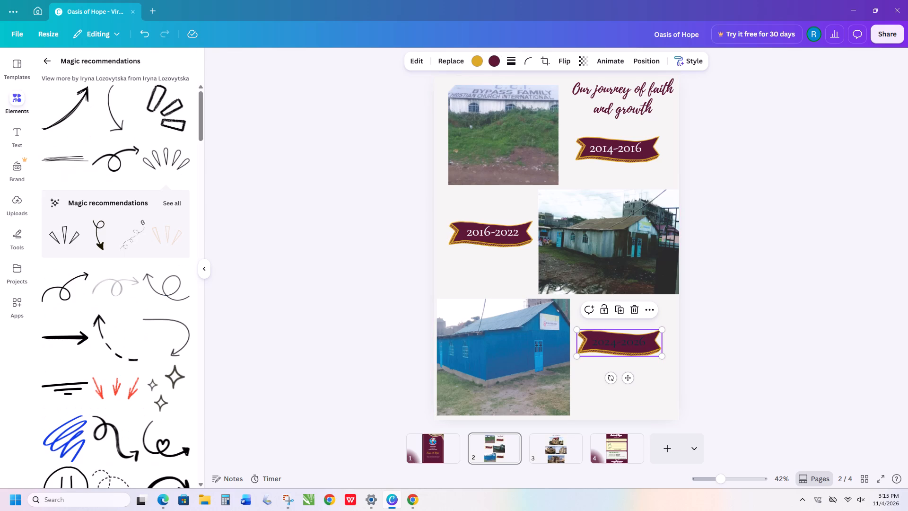
Set the 2024-2026 date's text colour to white.
{"action": "left_click", "coordinate": [621, 343]}
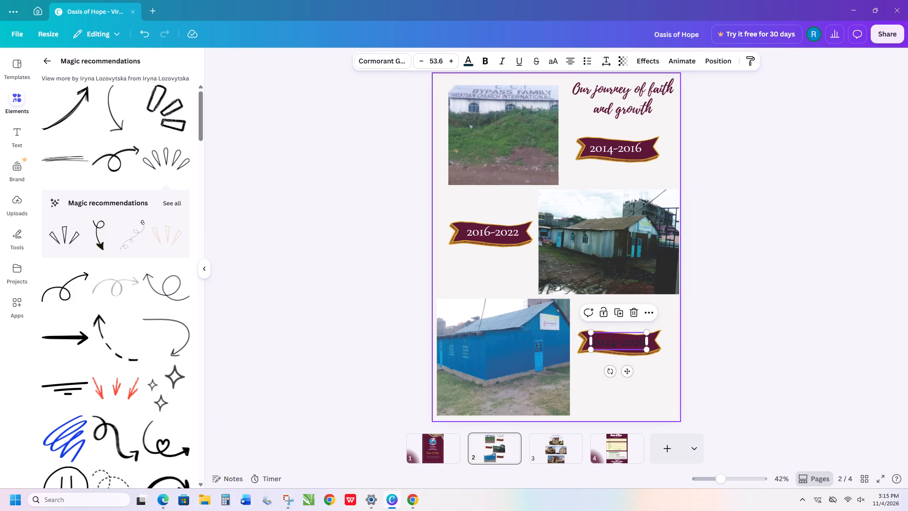
{"action": "left_click", "coordinate": [471, 58]}
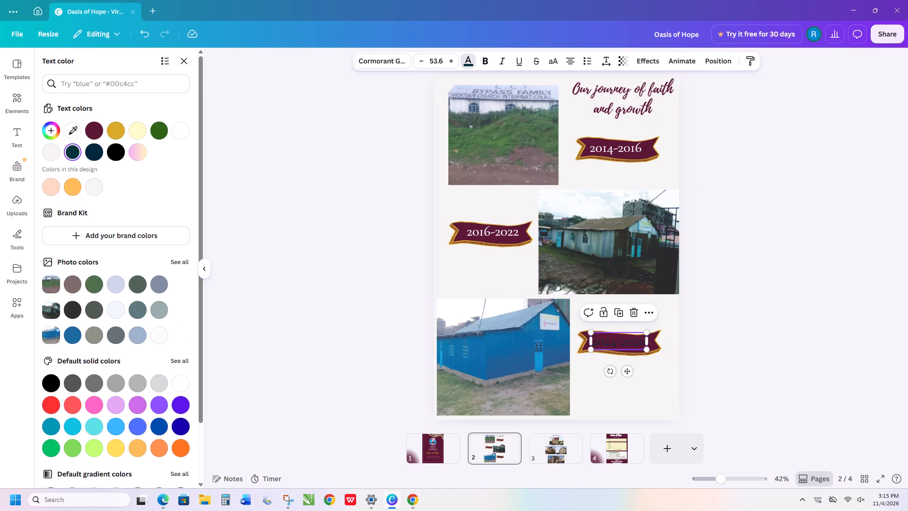
{"action": "left_click", "coordinate": [174, 386]}
{"action": "double_click", "coordinate": [303, 349]}
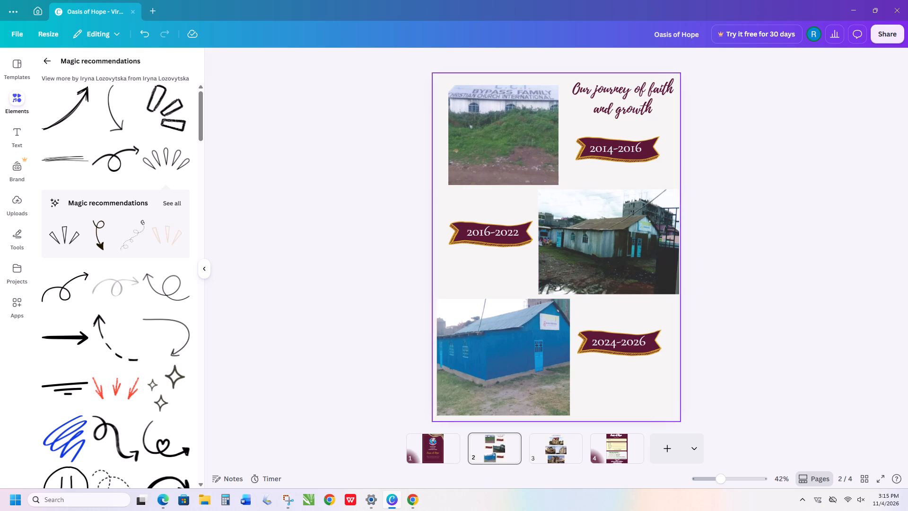
Set the UPCOMING heading's text colour on page 3 to the design's maroon.
{"action": "left_click", "coordinate": [547, 445]}
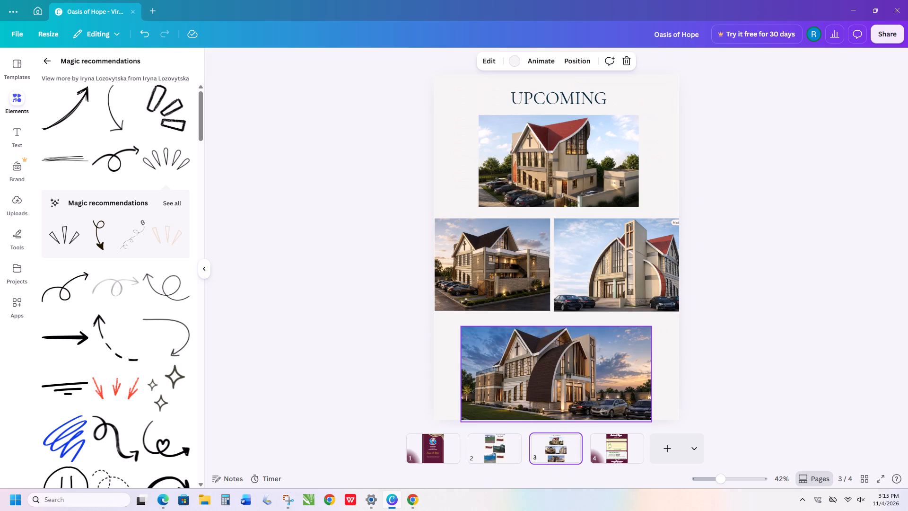
{"action": "left_click", "coordinate": [541, 92]}
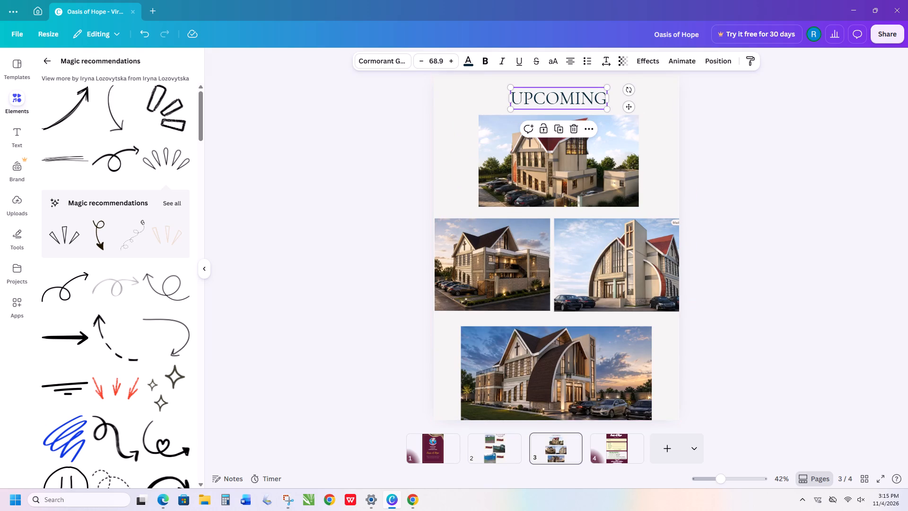
{"action": "left_click", "coordinate": [474, 54]}
{"action": "left_click", "coordinate": [88, 132]}
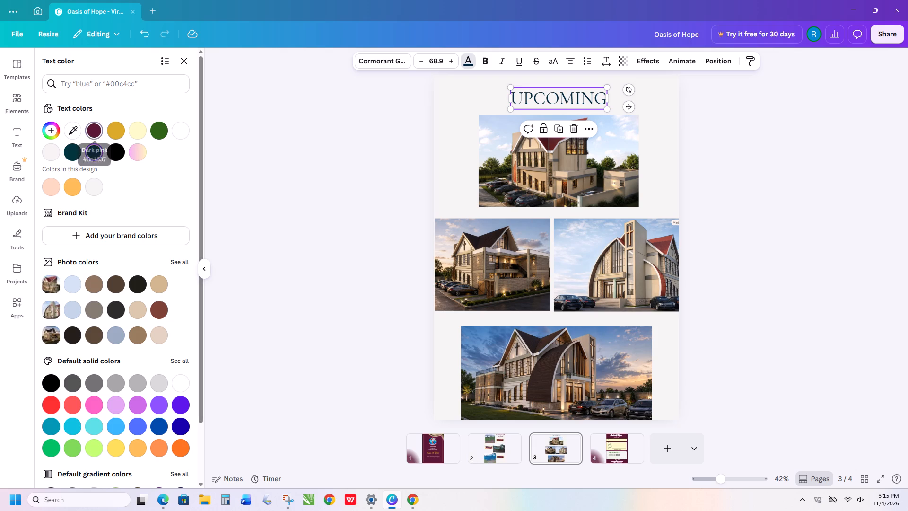
{"action": "double_click", "coordinate": [743, 159]}
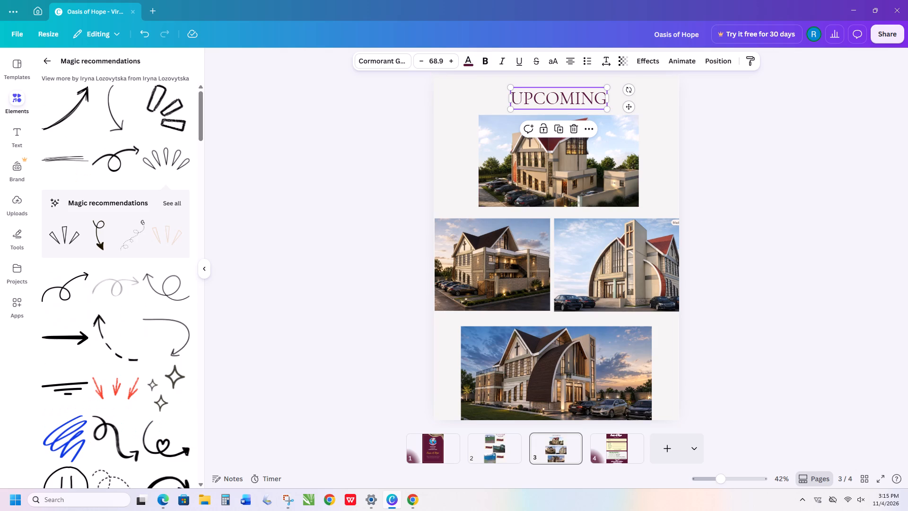
Set the Oasis of Hope title's text colour on page 4 to the design's light yellow.
{"action": "left_click", "coordinate": [638, 444]}
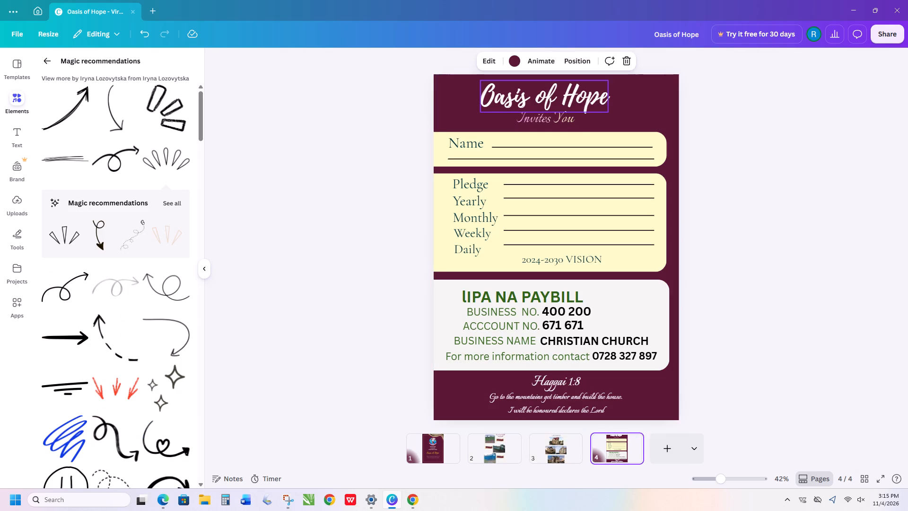
{"action": "left_click", "coordinate": [495, 86]}
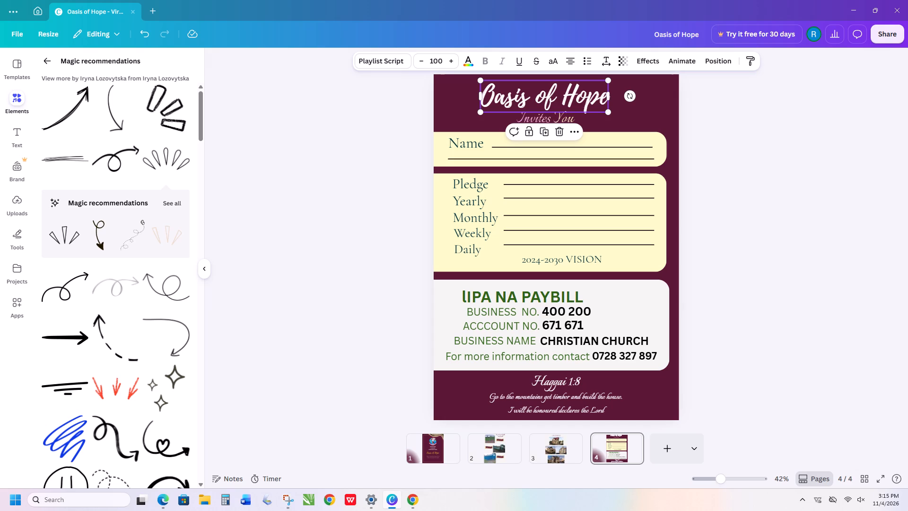
{"action": "left_click", "coordinate": [631, 150]}
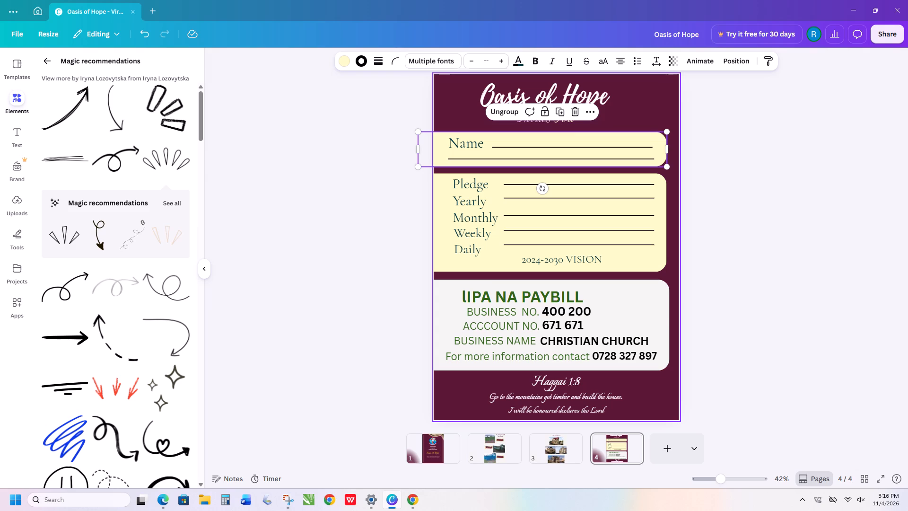
{"action": "left_click", "coordinate": [576, 84]}
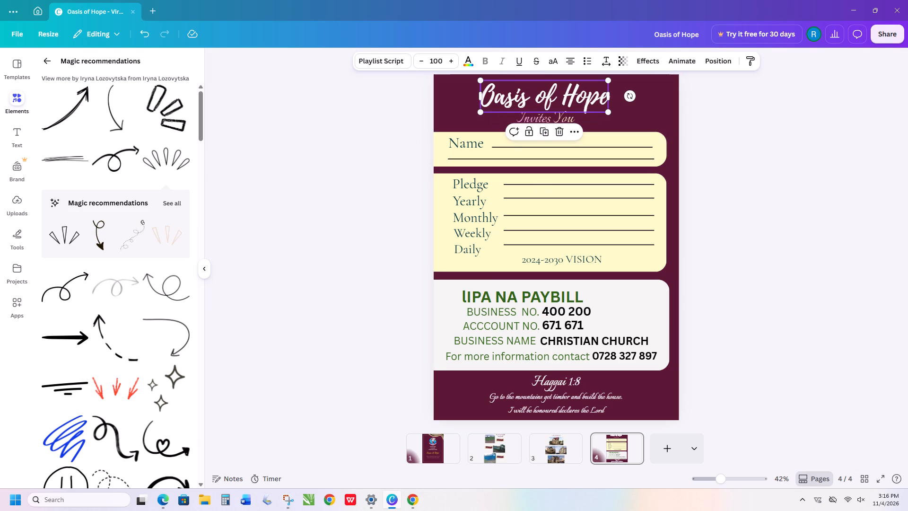
{"action": "left_click", "coordinate": [464, 61]}
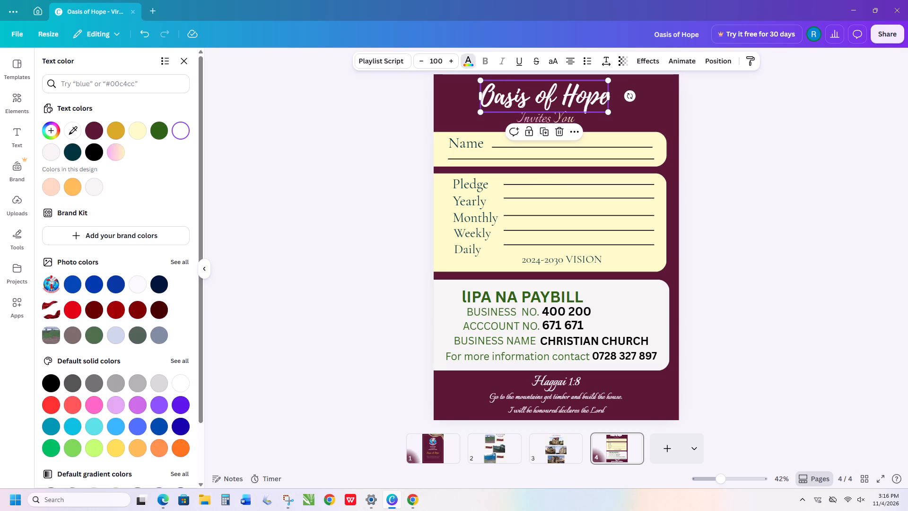
{"action": "left_click", "coordinate": [143, 132]}
{"action": "left_click", "coordinate": [840, 139]}
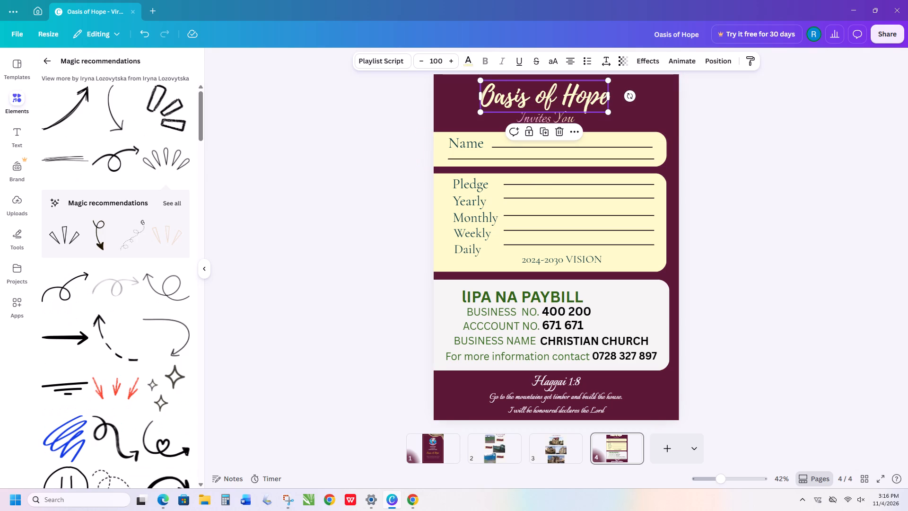
{"action": "left_click", "coordinate": [770, 160]}
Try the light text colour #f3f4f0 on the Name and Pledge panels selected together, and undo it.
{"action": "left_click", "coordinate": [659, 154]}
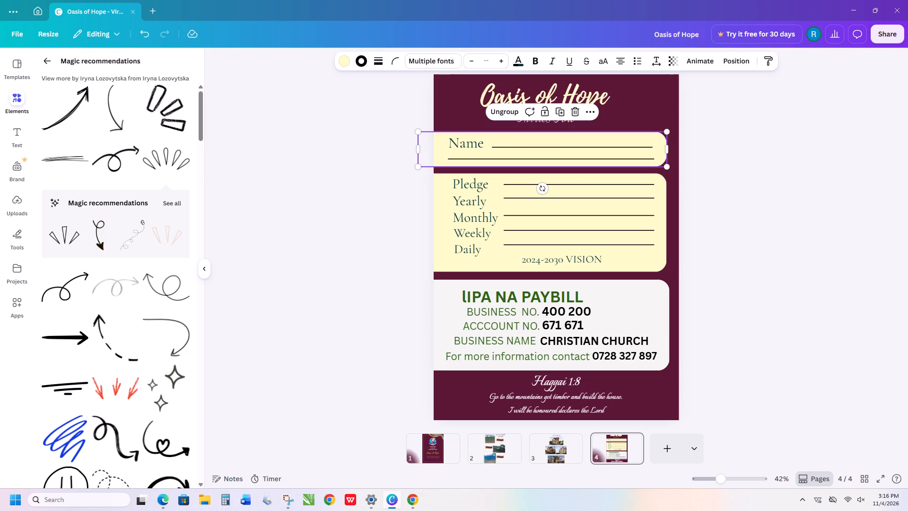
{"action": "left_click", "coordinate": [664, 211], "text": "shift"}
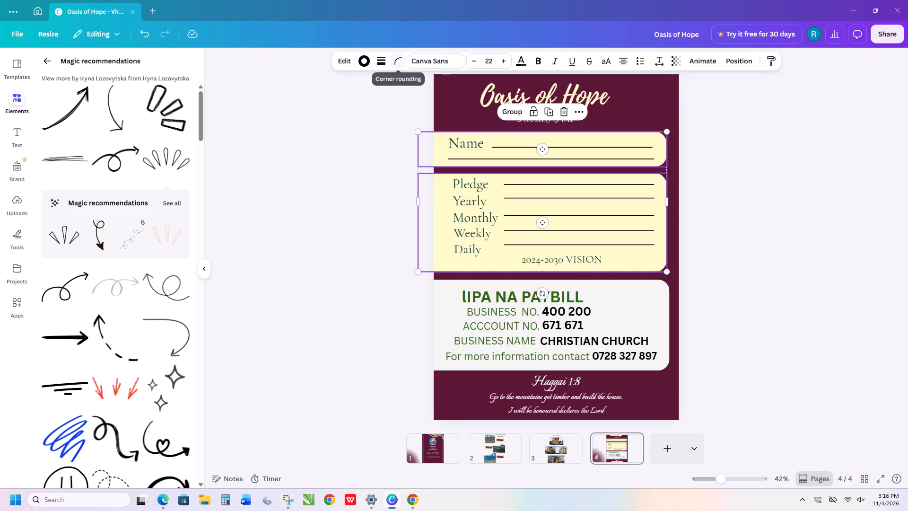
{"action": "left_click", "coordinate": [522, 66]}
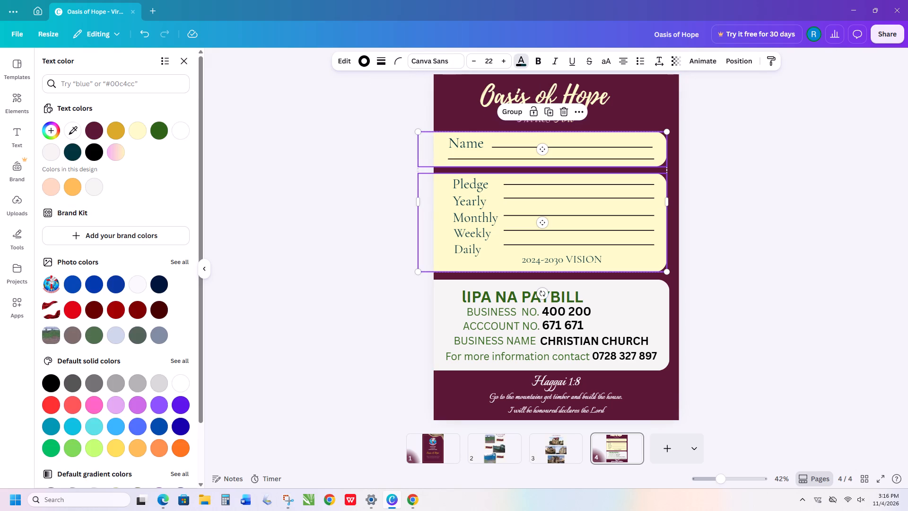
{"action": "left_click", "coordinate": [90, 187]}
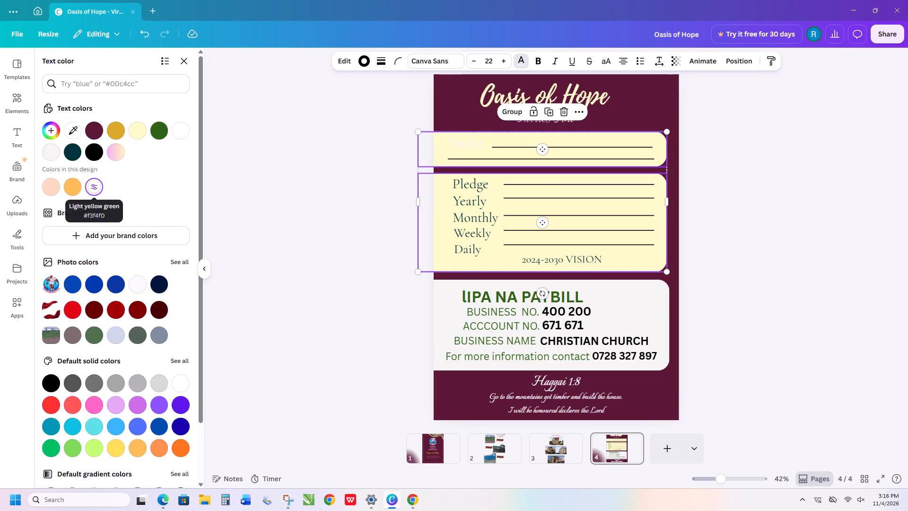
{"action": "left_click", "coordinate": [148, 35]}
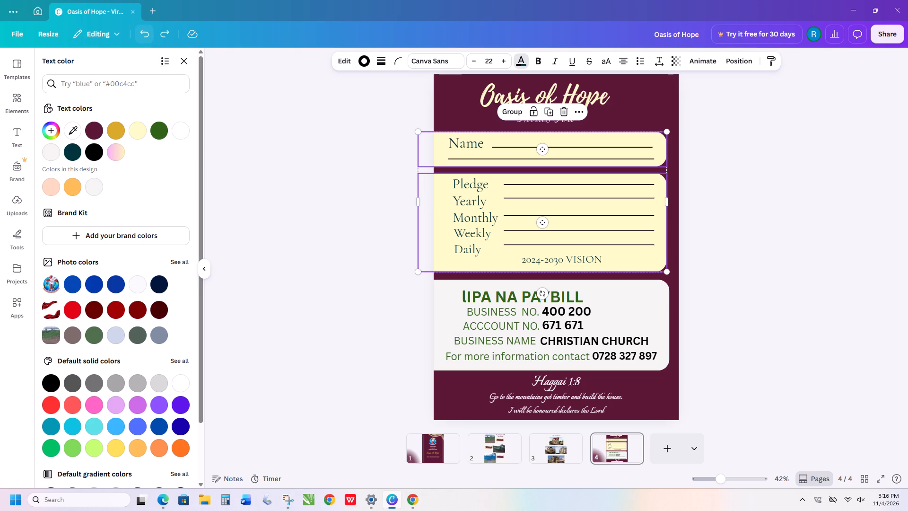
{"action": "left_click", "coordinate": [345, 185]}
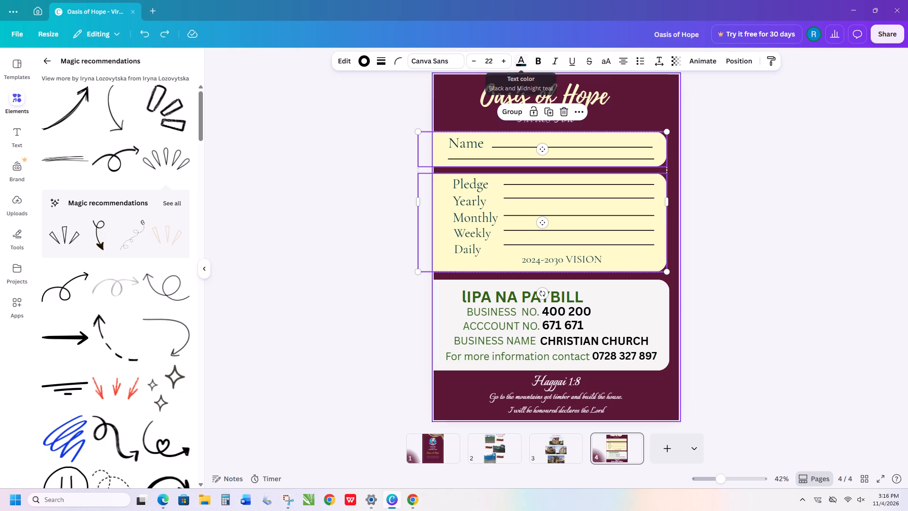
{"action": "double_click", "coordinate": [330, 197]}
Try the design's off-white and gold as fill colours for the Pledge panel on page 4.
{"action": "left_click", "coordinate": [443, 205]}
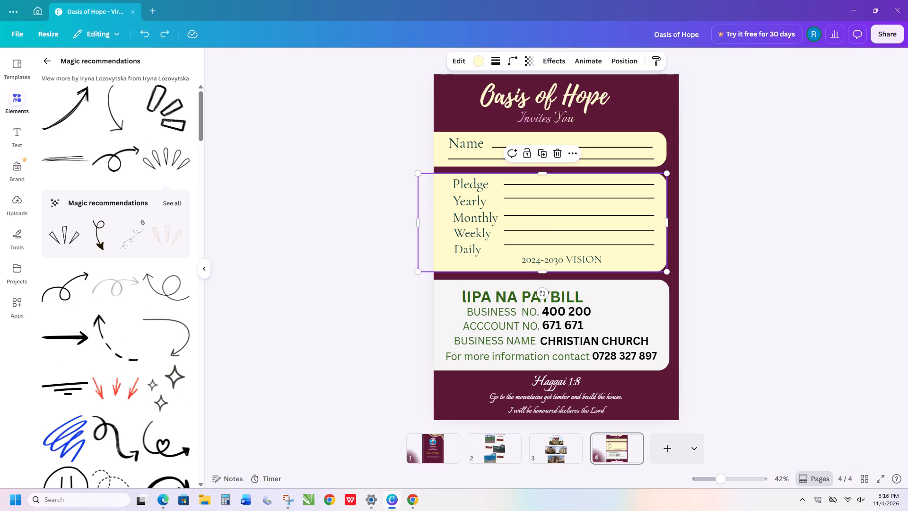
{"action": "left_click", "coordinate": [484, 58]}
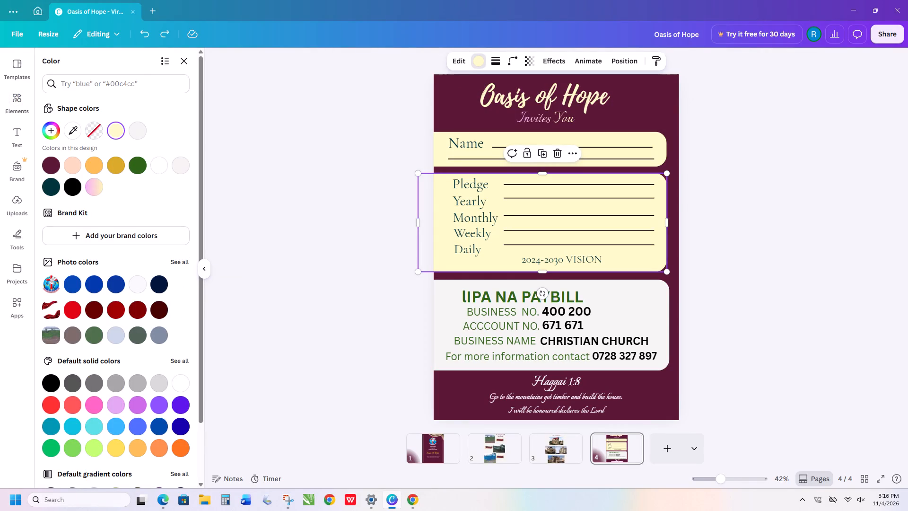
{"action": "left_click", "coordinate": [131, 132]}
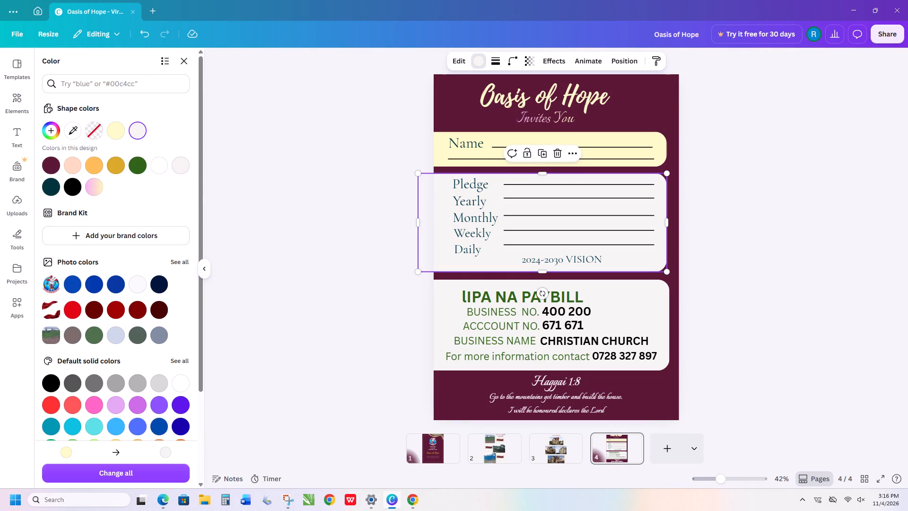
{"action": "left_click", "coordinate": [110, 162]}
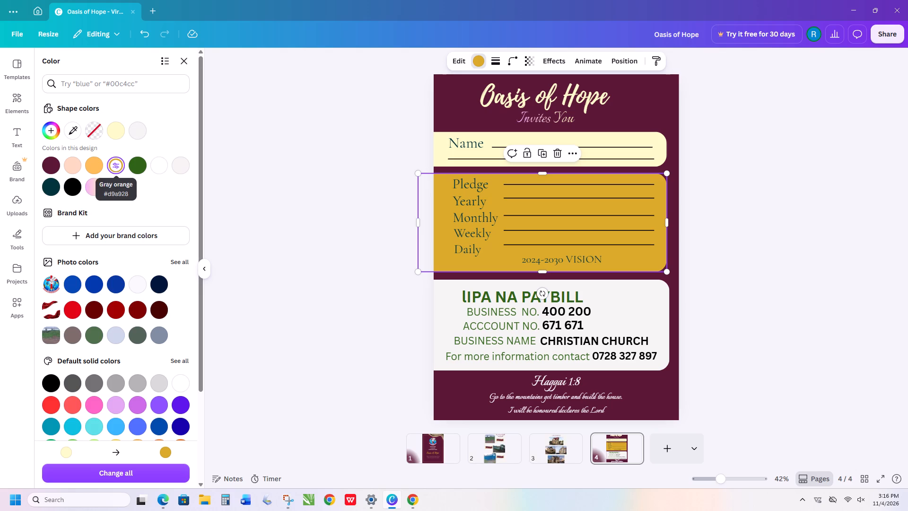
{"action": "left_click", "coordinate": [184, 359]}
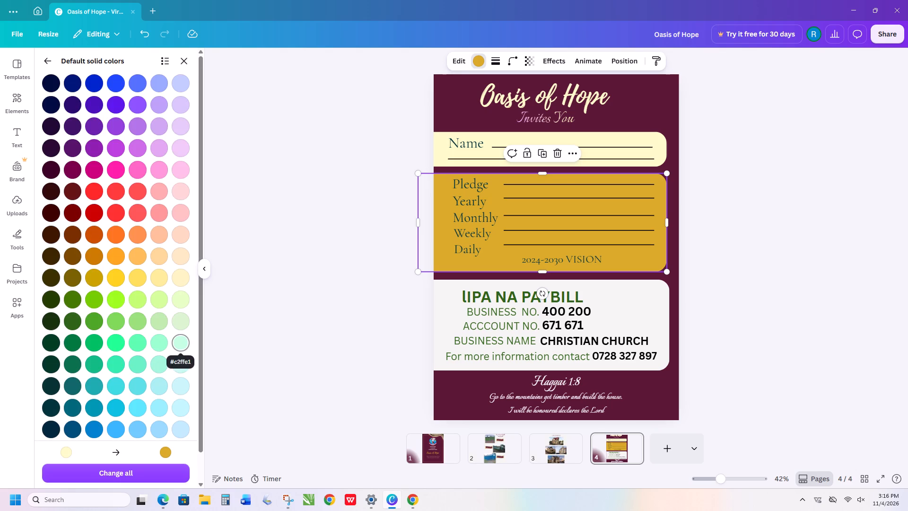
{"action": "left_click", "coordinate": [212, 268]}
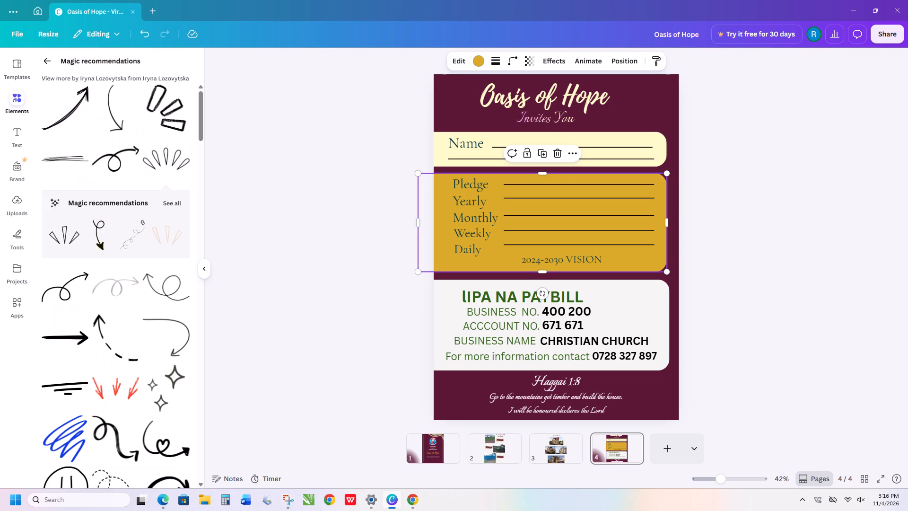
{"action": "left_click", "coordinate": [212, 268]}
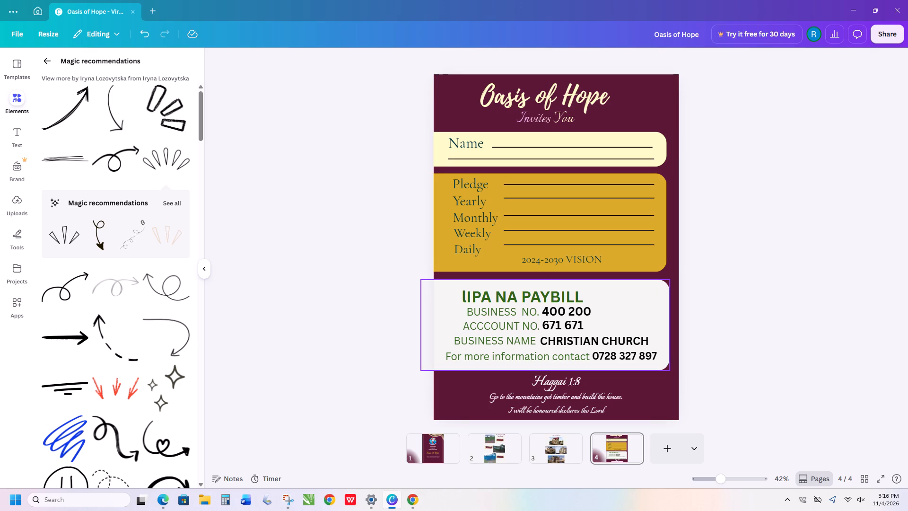
Set the fill colour of the Pledge panel on page 4 to white.
{"action": "left_click", "coordinate": [444, 223]}
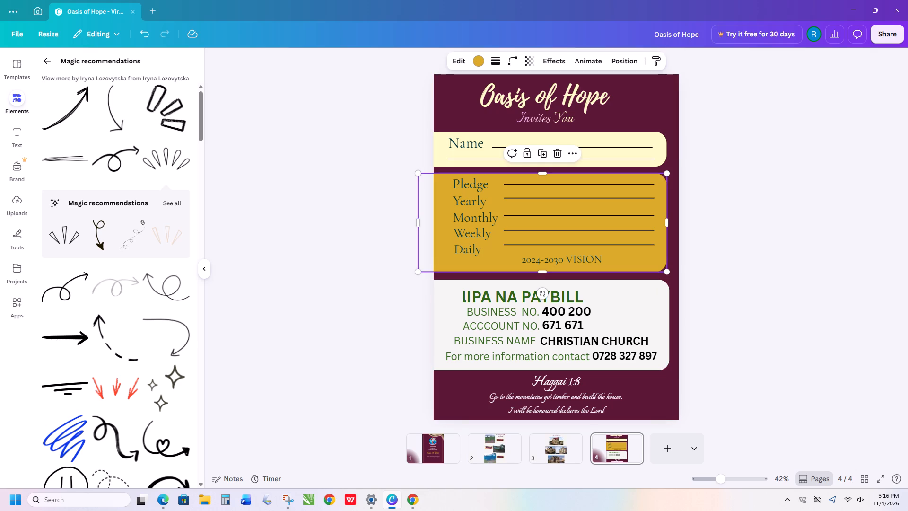
{"action": "left_click", "coordinate": [477, 70]}
{"action": "left_click", "coordinate": [477, 58]}
{"action": "left_click", "coordinate": [177, 379]}
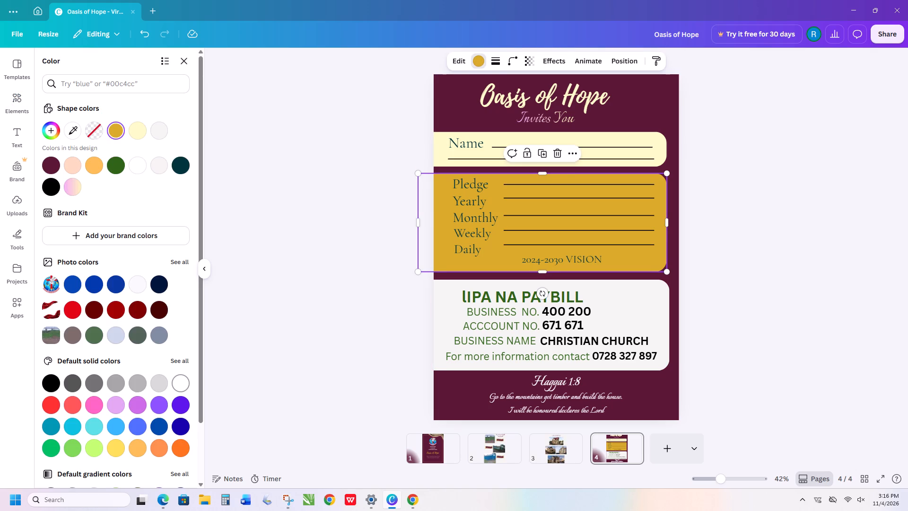
{"action": "left_click", "coordinate": [240, 296]}
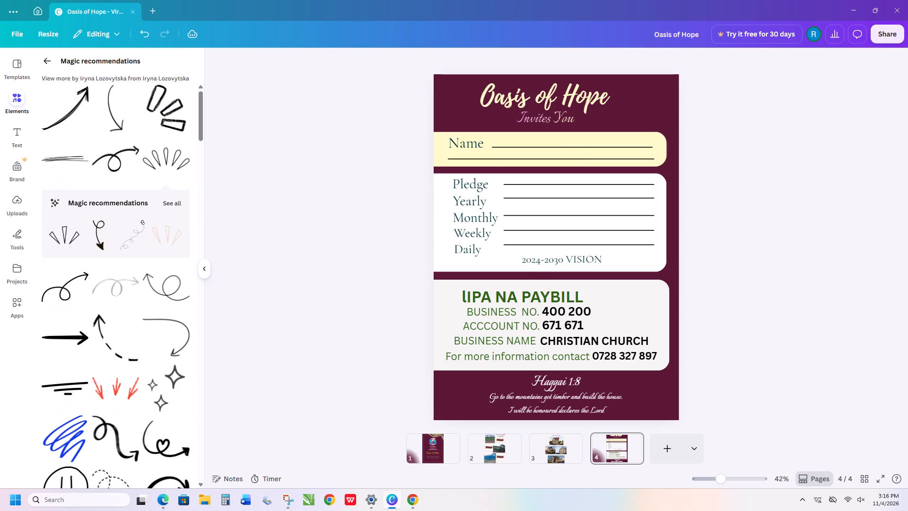
Set the fill colour of the Name panel on page 4 to white (#ffffff).
{"action": "left_click", "coordinate": [664, 142]}
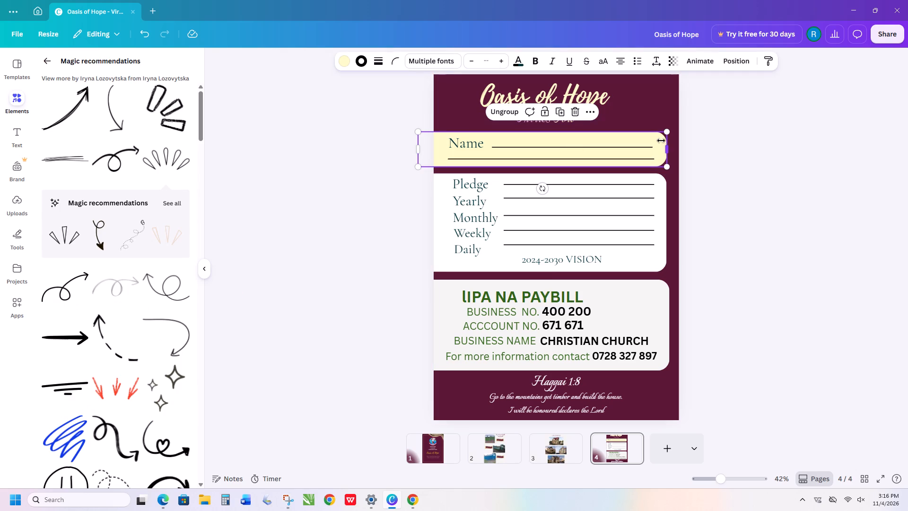
{"action": "left_click", "coordinate": [340, 61]}
{"action": "left_click", "coordinate": [181, 374]}
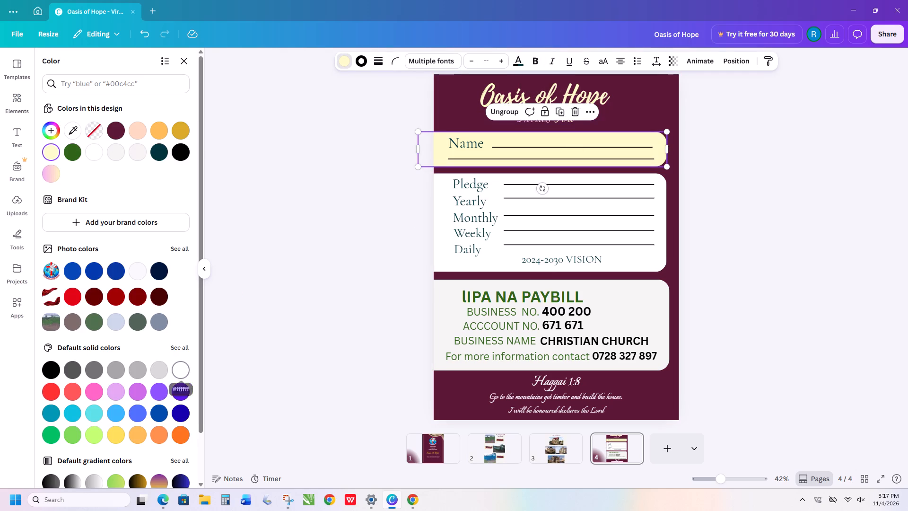
{"action": "double_click", "coordinate": [305, 338]}
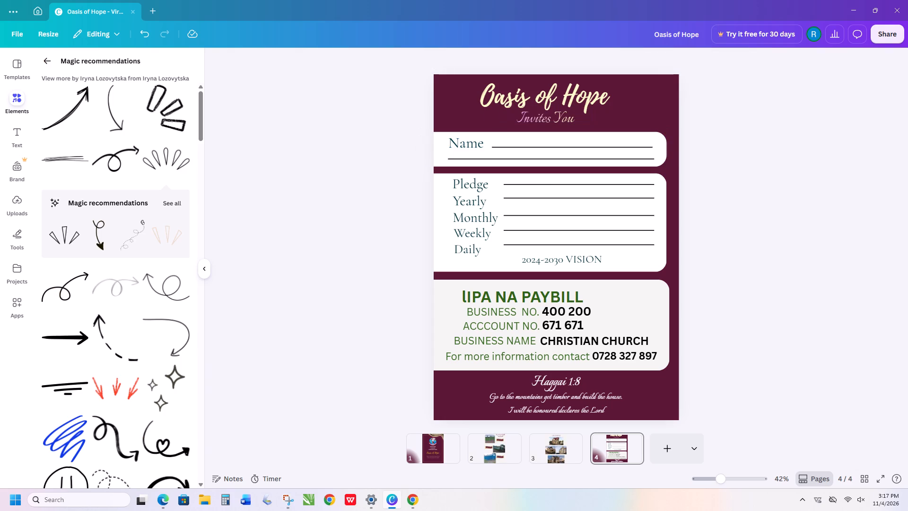
Review all four booklet pages in turn to compare their colours and overall consistency.
{"action": "left_click", "coordinate": [484, 445]}
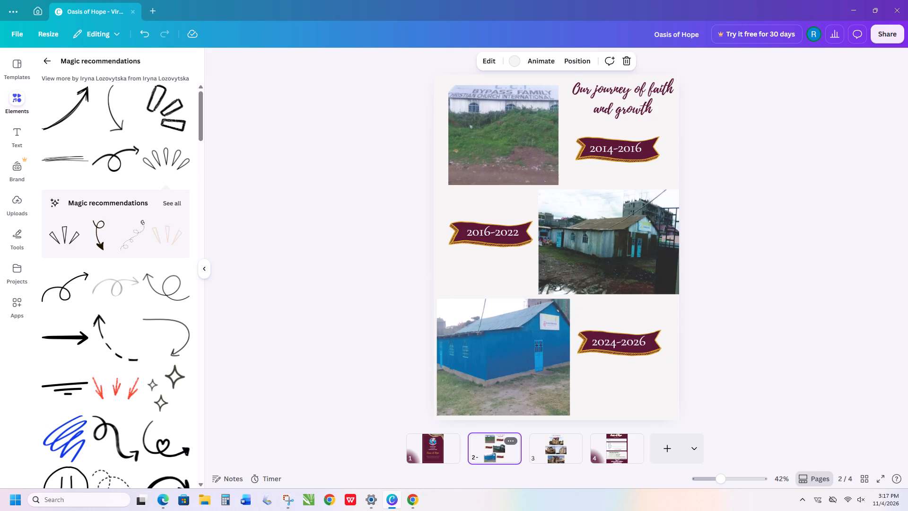
{"action": "left_click", "coordinate": [567, 452]}
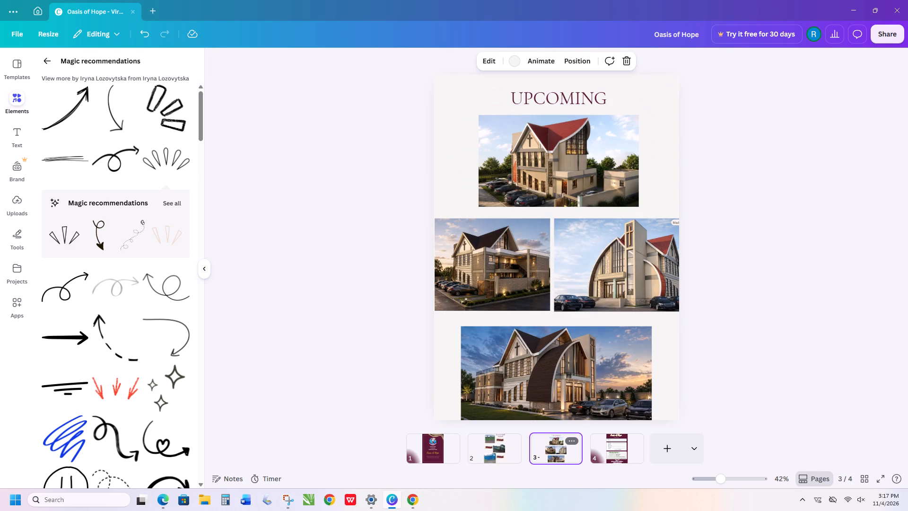
{"action": "left_click", "coordinate": [605, 445]}
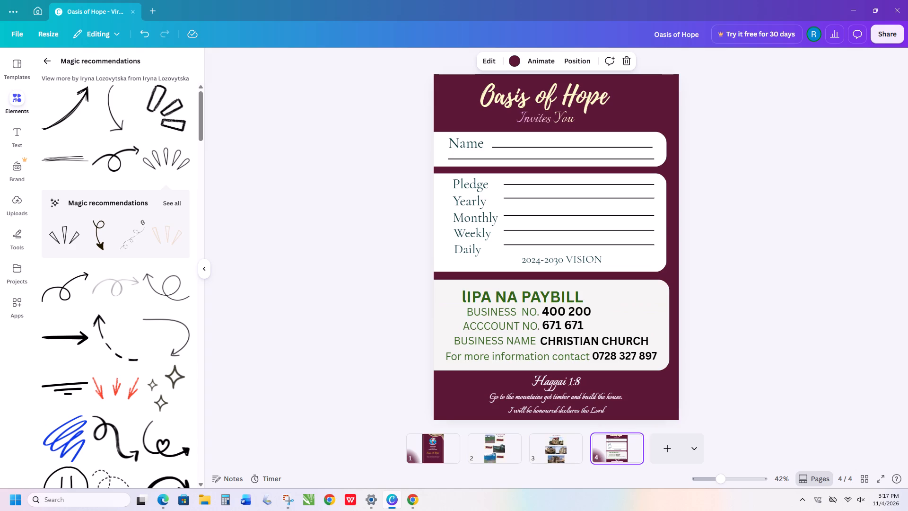
{"action": "left_click", "coordinate": [436, 457]}
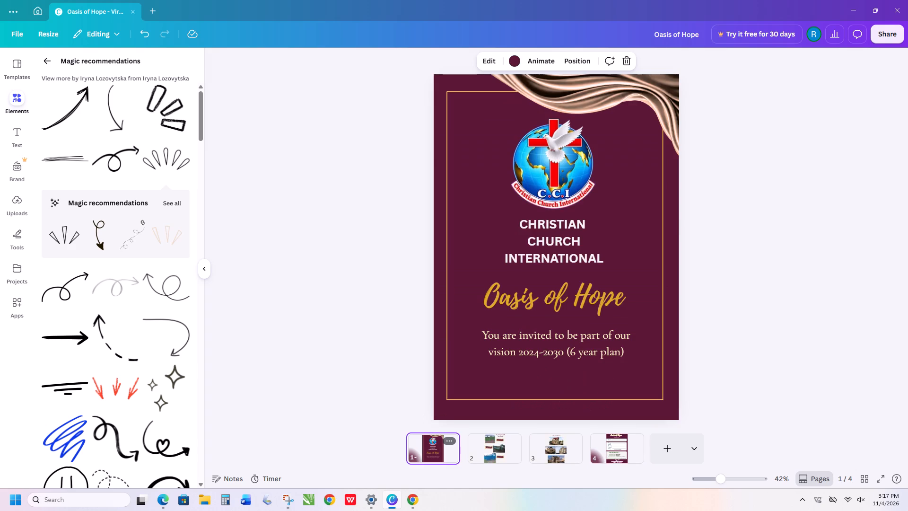
{"action": "left_click", "coordinate": [510, 465]}
{"action": "left_click", "coordinate": [510, 460]}
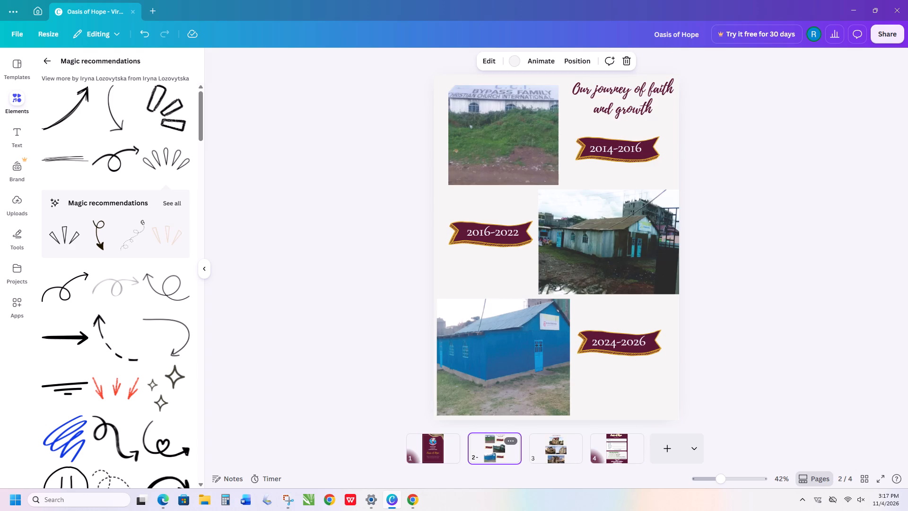
{"action": "left_click", "coordinate": [530, 450]}
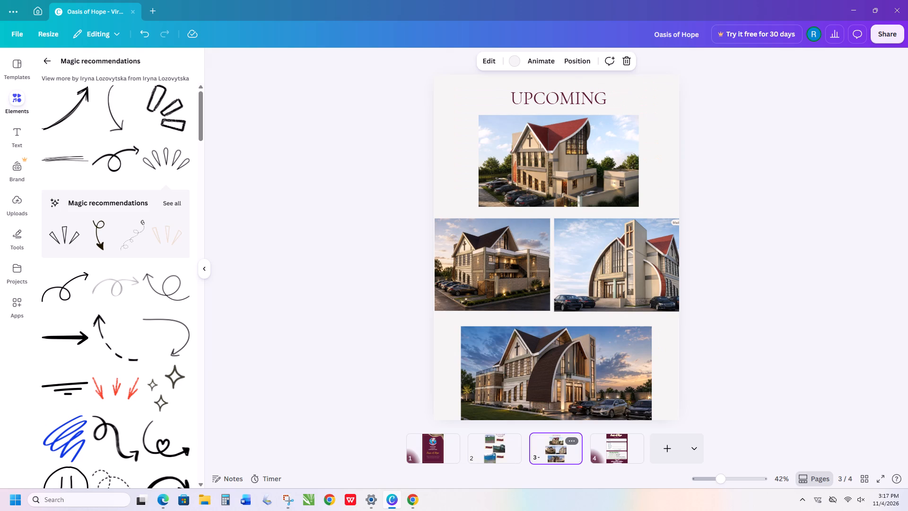
{"action": "left_click", "coordinate": [621, 458]}
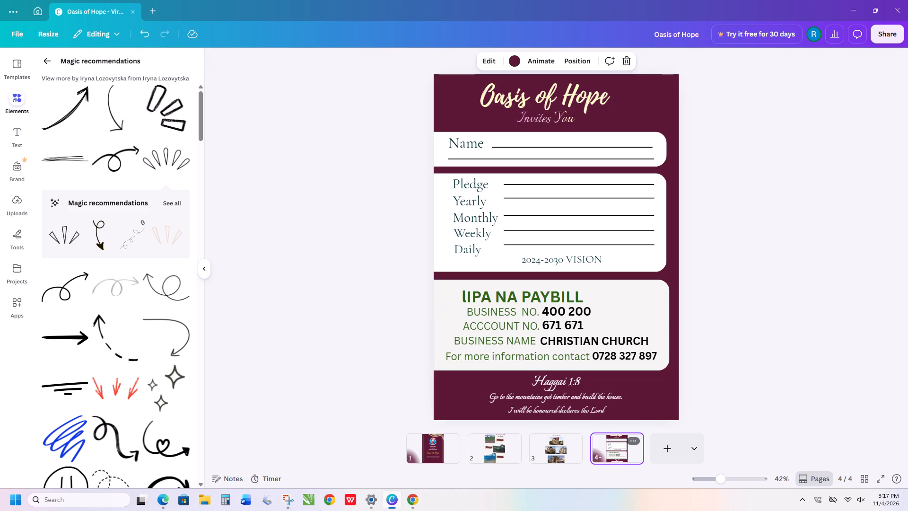
Set the text colour of the Invites You line on page 4 to the design's light yellow.
{"action": "left_click", "coordinate": [551, 117]}
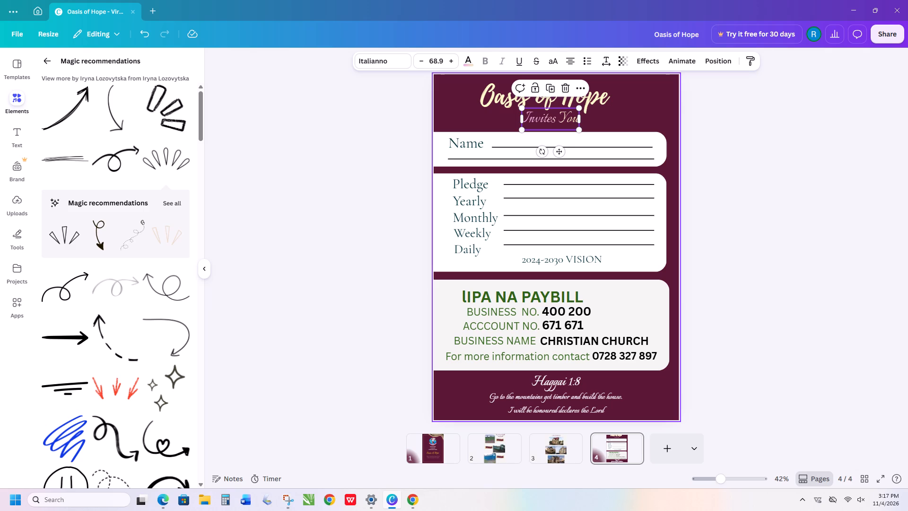
{"action": "left_click", "coordinate": [467, 64]}
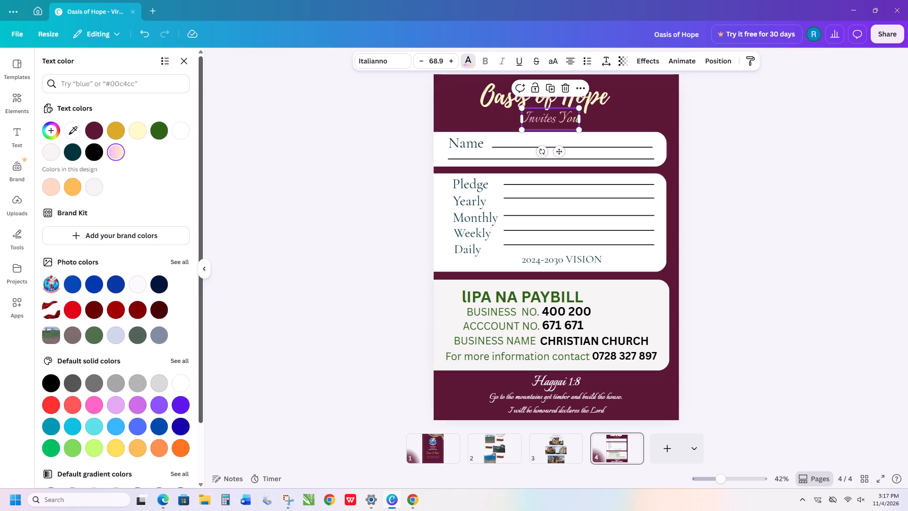
{"action": "left_click", "coordinate": [135, 134]}
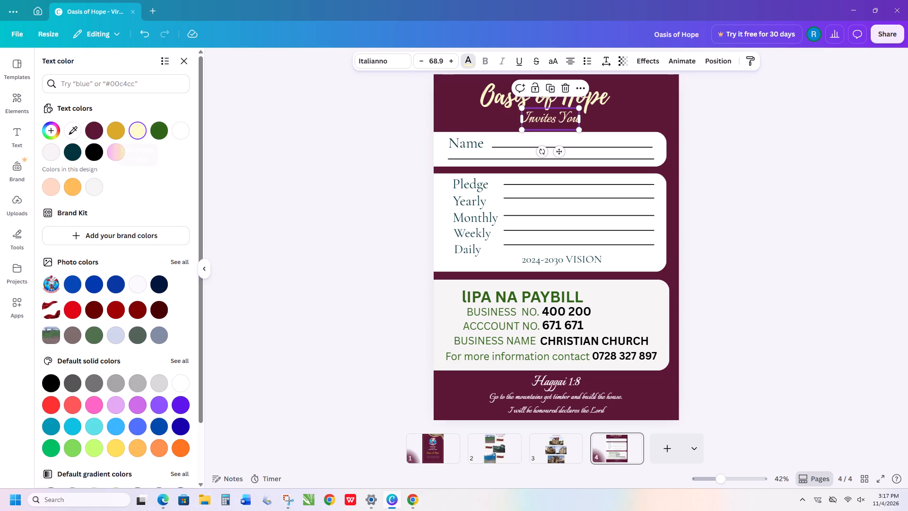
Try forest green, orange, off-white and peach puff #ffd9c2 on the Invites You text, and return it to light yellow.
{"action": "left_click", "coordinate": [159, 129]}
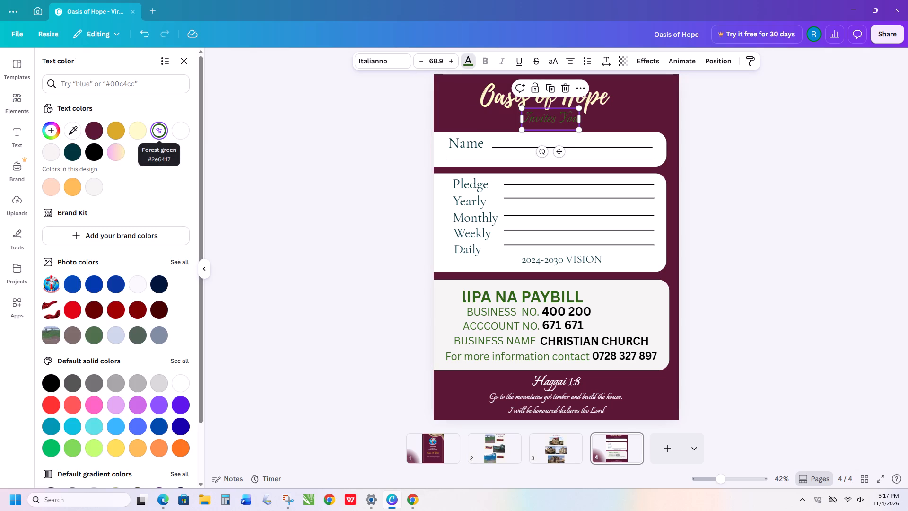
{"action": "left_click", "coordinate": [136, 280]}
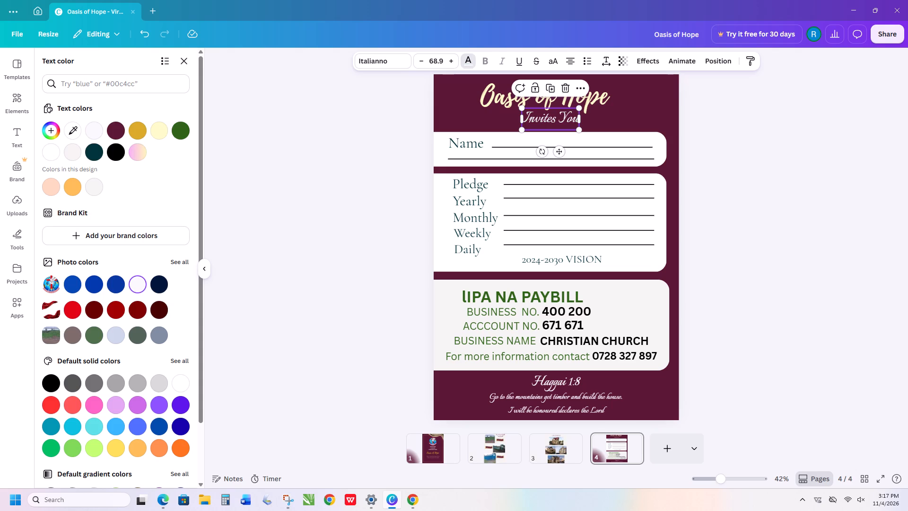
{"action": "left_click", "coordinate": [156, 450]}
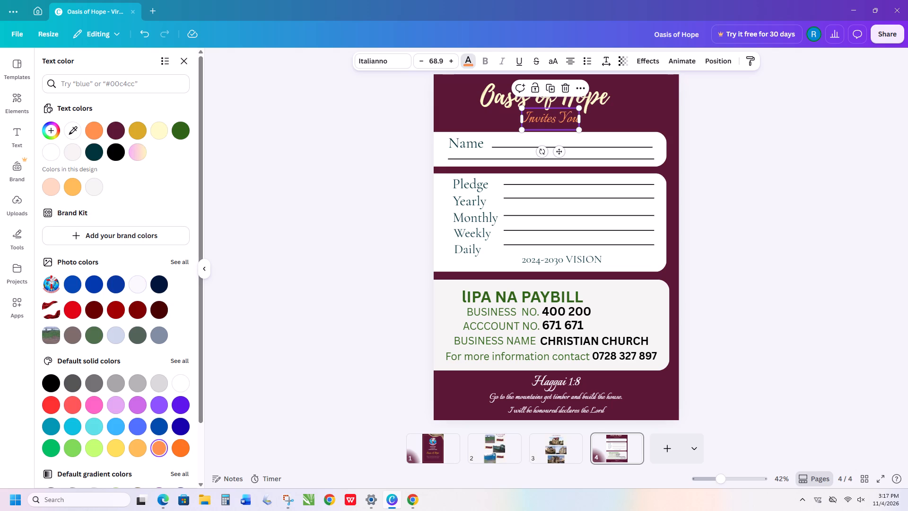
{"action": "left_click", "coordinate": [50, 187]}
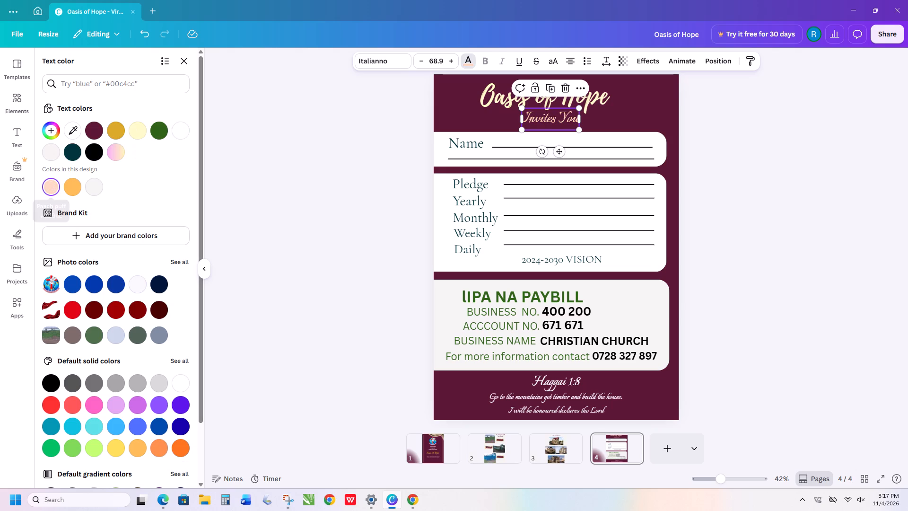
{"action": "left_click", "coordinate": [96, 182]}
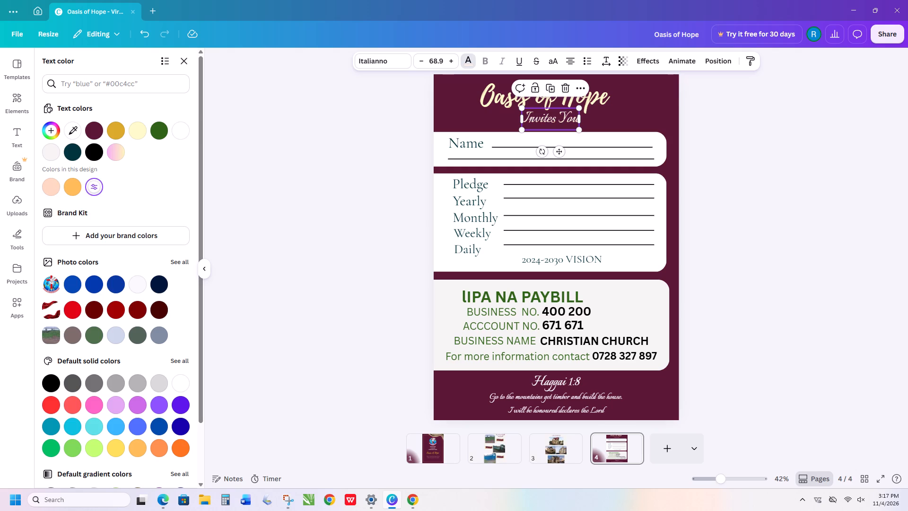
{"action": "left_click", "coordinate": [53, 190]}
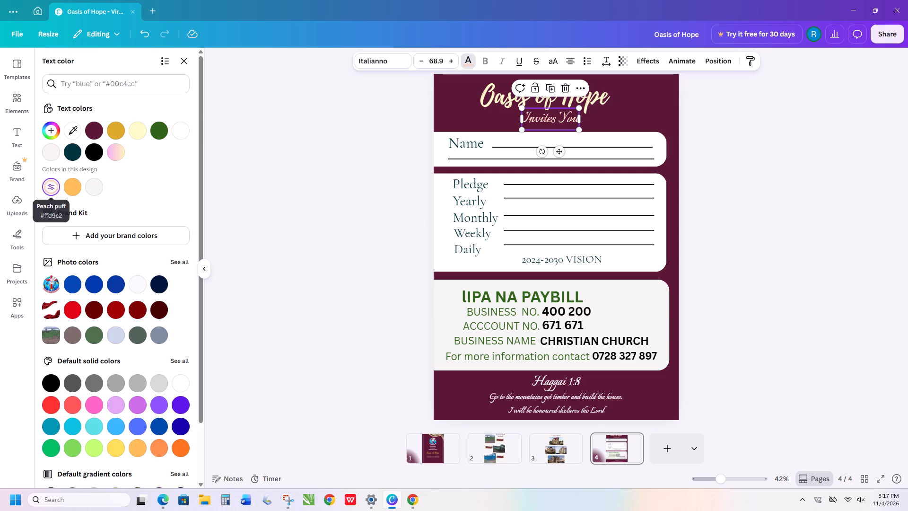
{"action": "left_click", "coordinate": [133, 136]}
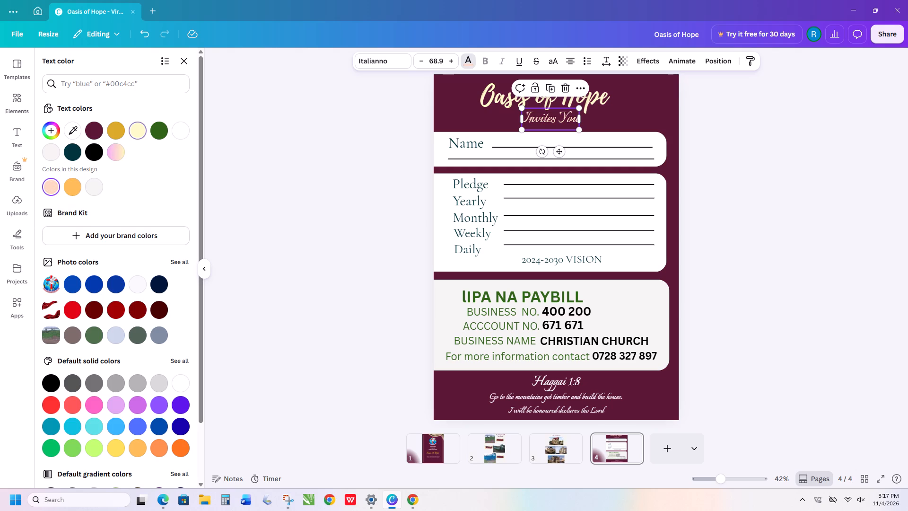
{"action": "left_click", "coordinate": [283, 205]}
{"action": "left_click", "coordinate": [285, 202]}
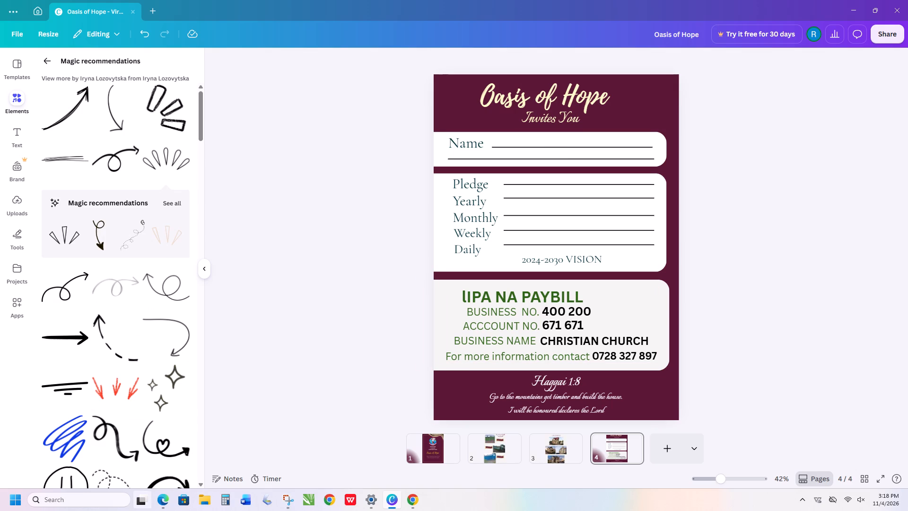
Launch the app with the K logo from the Other category of installed apps.
{"action": "left_click", "coordinate": [9, 503]}
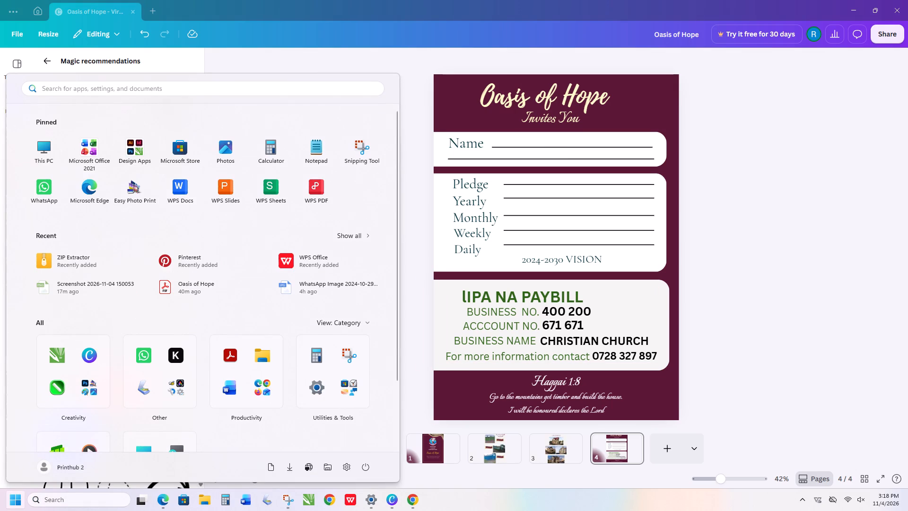
{"action": "left_click", "coordinate": [178, 357]}
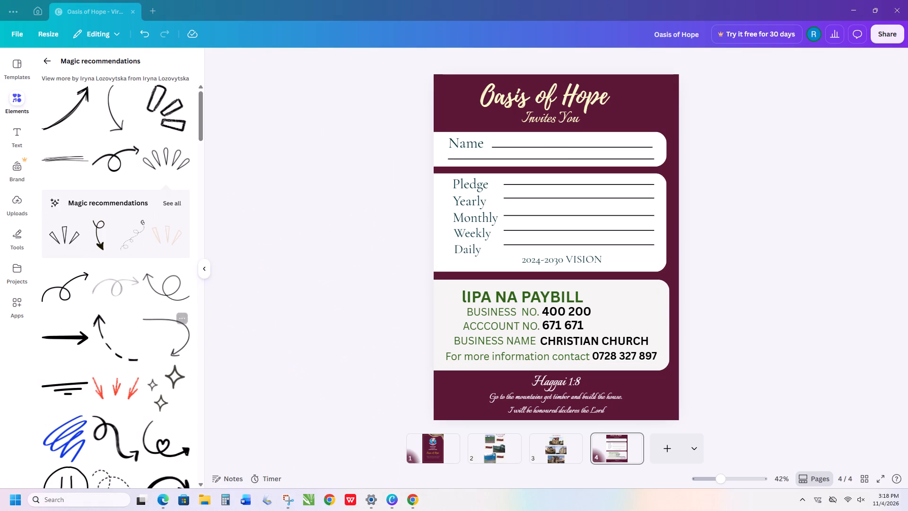
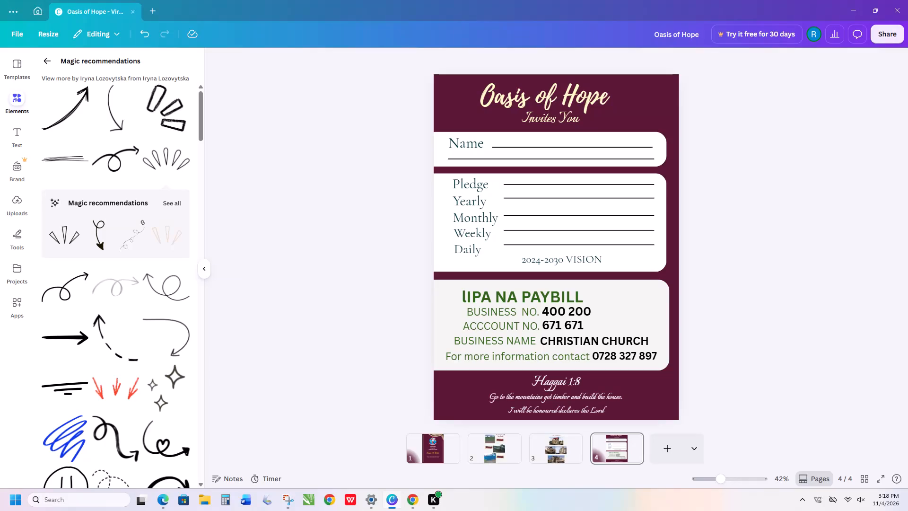
{"action": "left_click", "coordinate": [463, 423]}
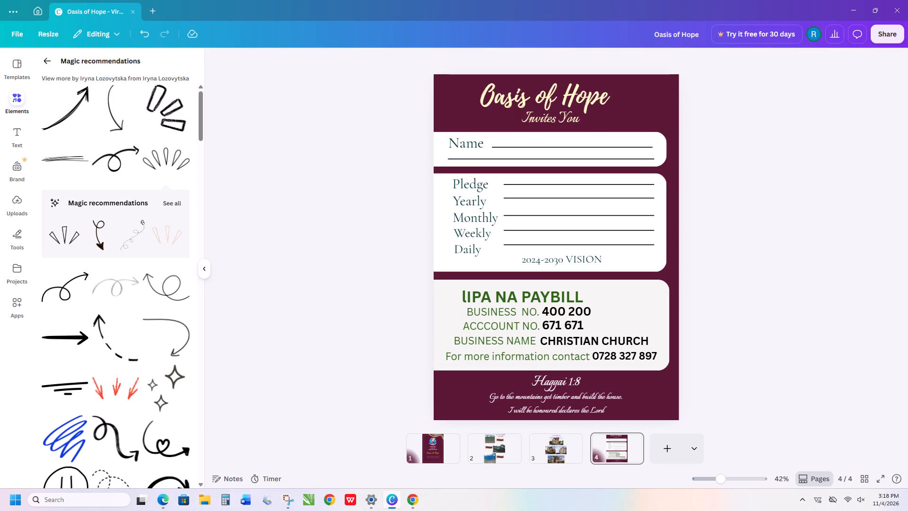
{"action": "scroll", "coordinate": [345, 331], "scroll_direction": "down", "scroll_amount": 1}
{"action": "left_click", "coordinate": [437, 450]}
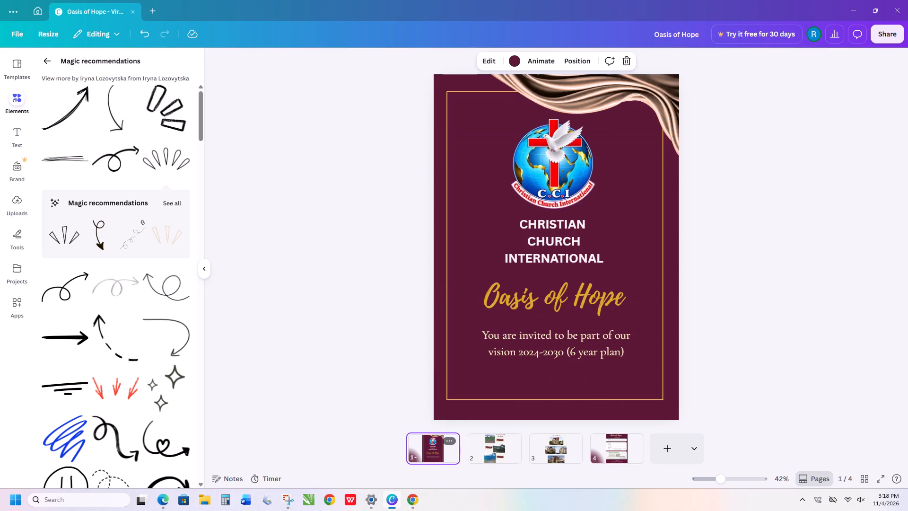
{"action": "left_click", "coordinate": [502, 452]}
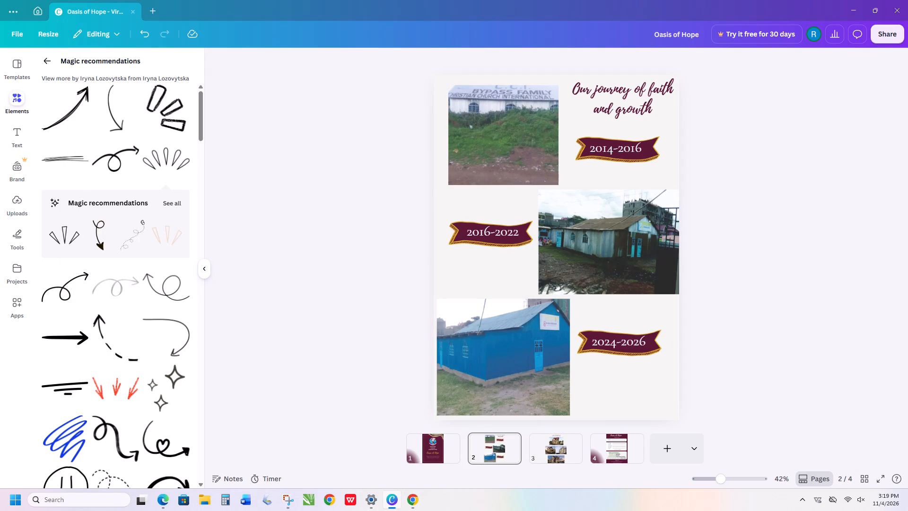
Back in Canva, go through all four booklet pages to compare their colours and styling.
{"action": "left_click", "coordinate": [434, 453]}
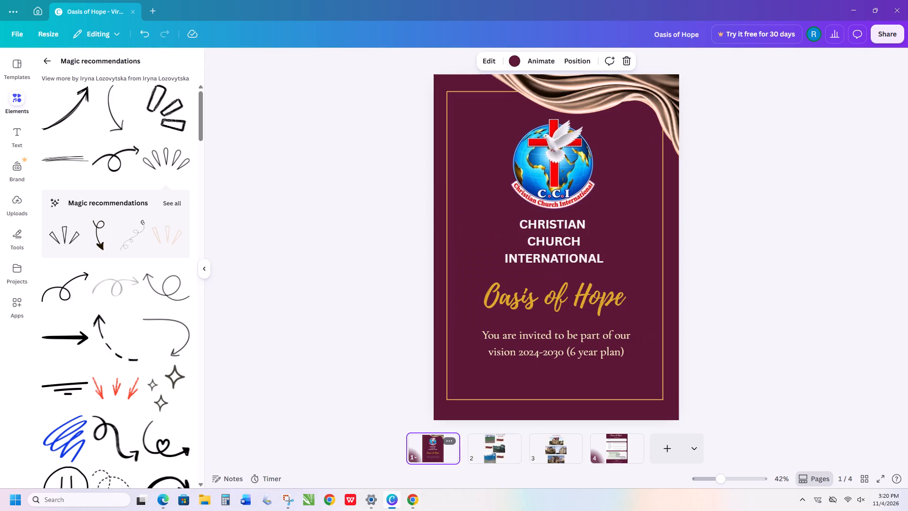
{"action": "left_click", "coordinate": [620, 447]}
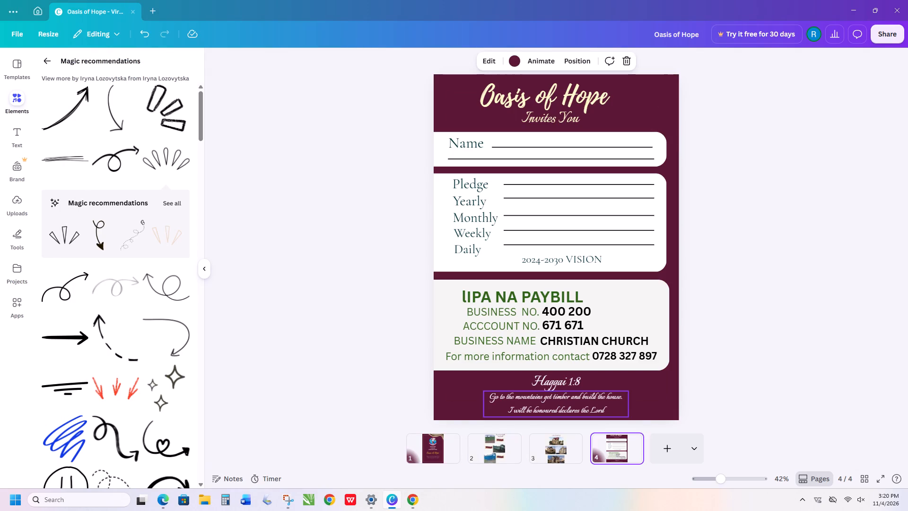
{"action": "left_click_drag", "start_coordinate": [436, 447], "coordinate": [436, 441]}
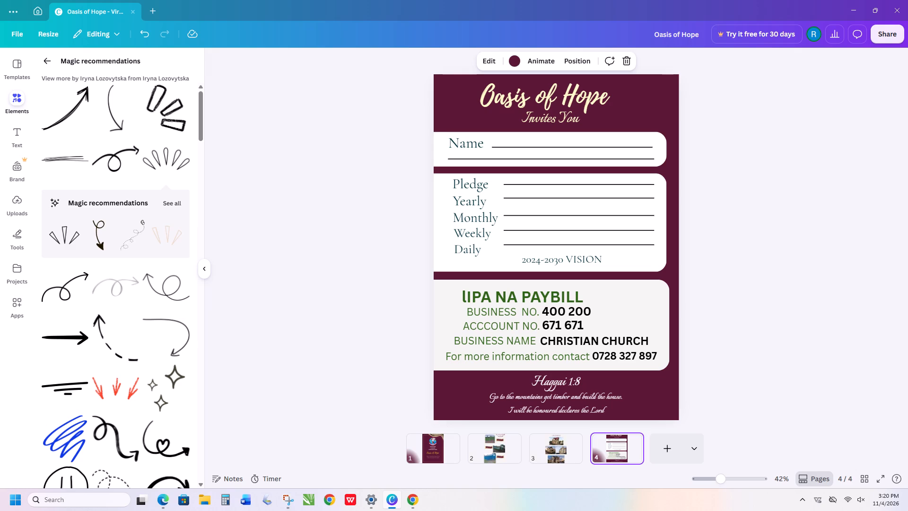
{"action": "left_click", "coordinate": [501, 458]}
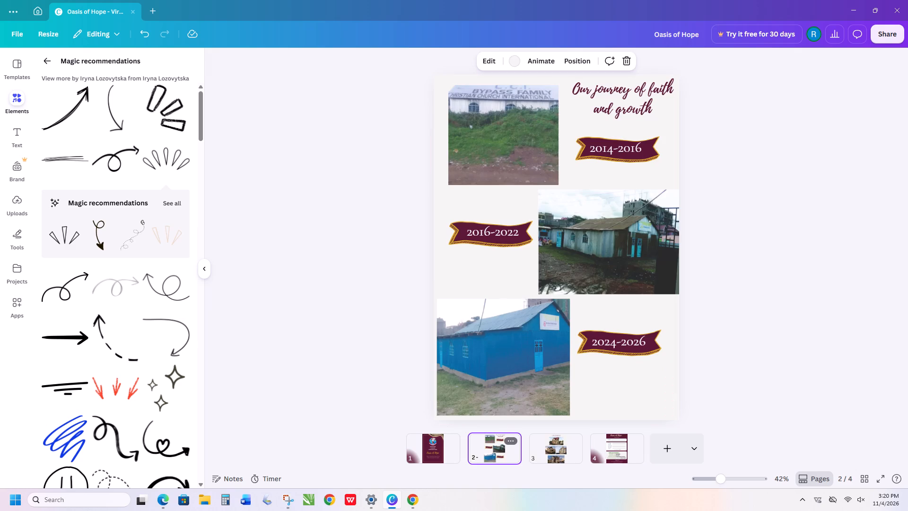
{"action": "left_click", "coordinate": [422, 461]}
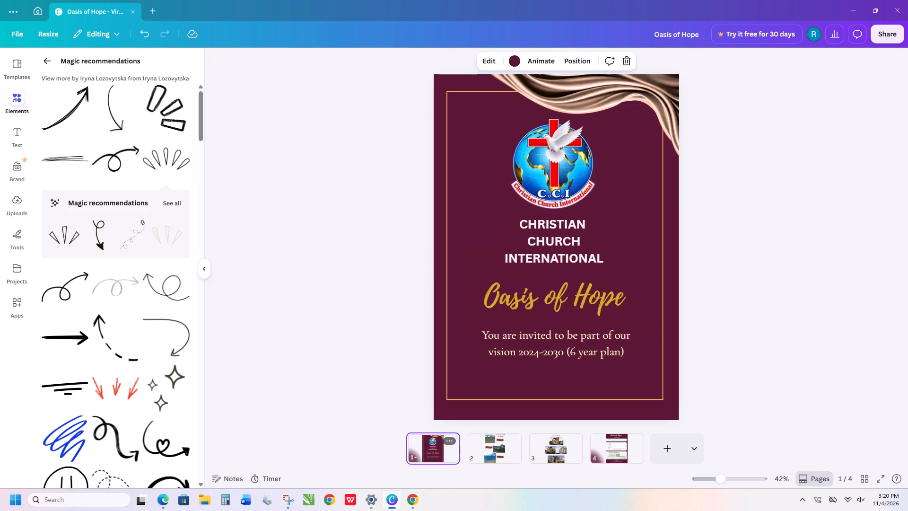
{"action": "left_click", "coordinate": [470, 443]}
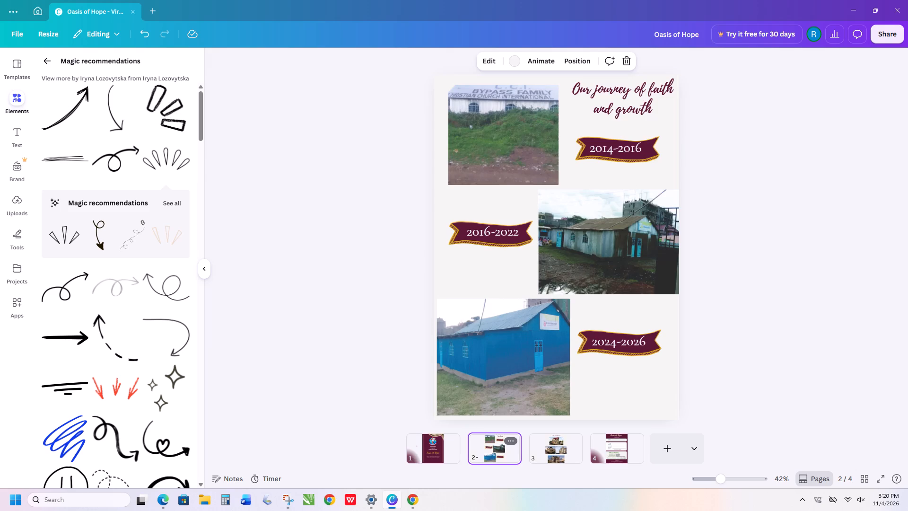
{"action": "left_click", "coordinate": [558, 449]}
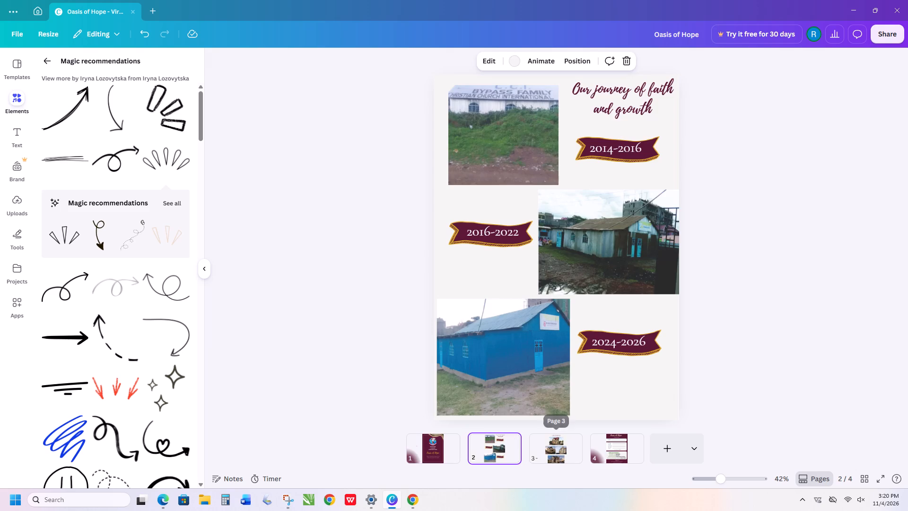
{"action": "left_click", "coordinate": [550, 452]}
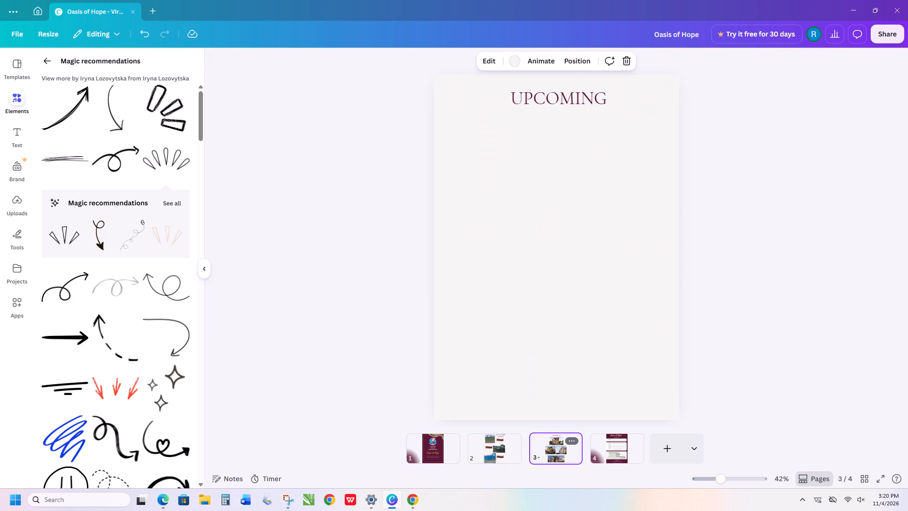
{"action": "left_click", "coordinate": [612, 449]}
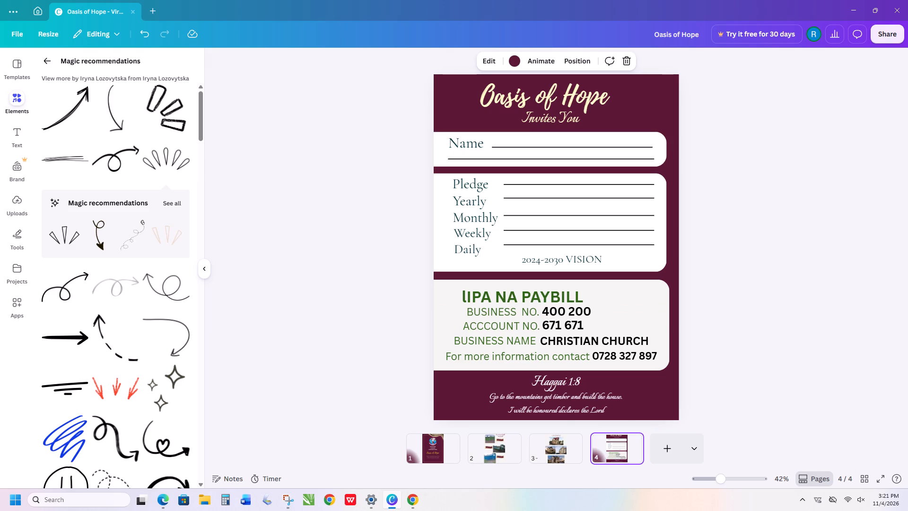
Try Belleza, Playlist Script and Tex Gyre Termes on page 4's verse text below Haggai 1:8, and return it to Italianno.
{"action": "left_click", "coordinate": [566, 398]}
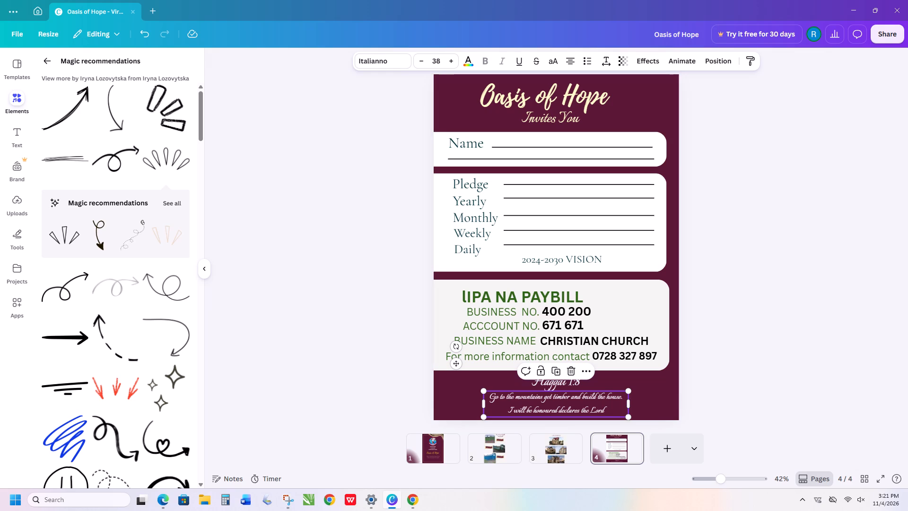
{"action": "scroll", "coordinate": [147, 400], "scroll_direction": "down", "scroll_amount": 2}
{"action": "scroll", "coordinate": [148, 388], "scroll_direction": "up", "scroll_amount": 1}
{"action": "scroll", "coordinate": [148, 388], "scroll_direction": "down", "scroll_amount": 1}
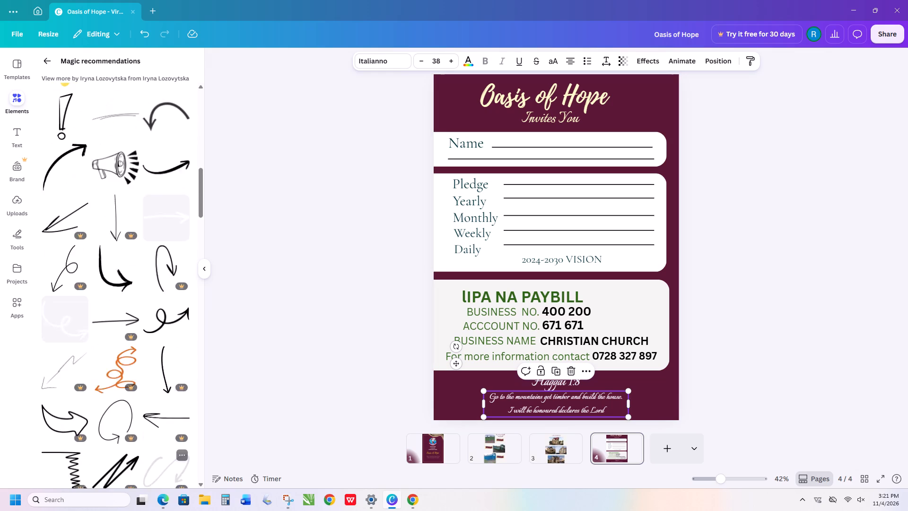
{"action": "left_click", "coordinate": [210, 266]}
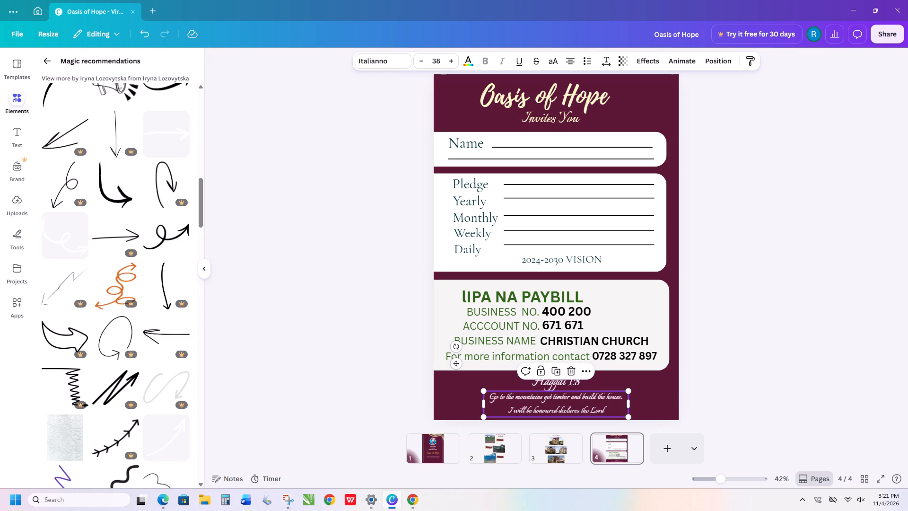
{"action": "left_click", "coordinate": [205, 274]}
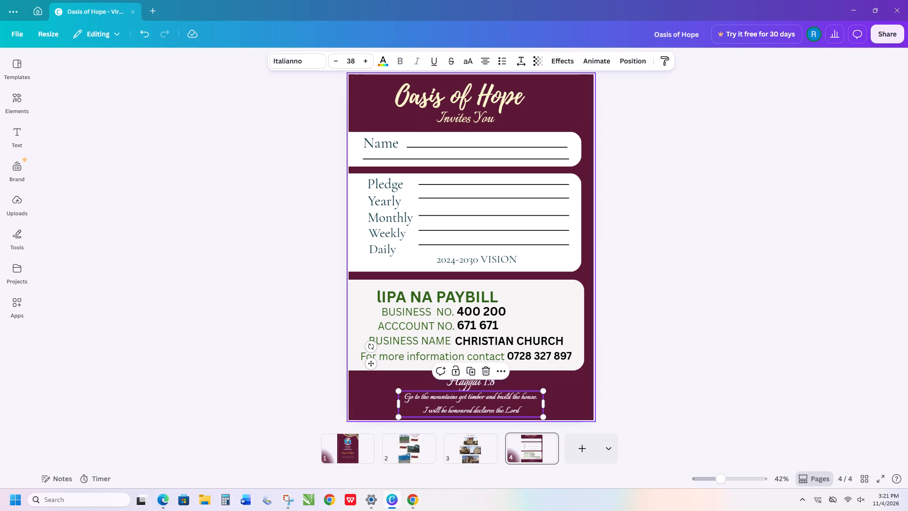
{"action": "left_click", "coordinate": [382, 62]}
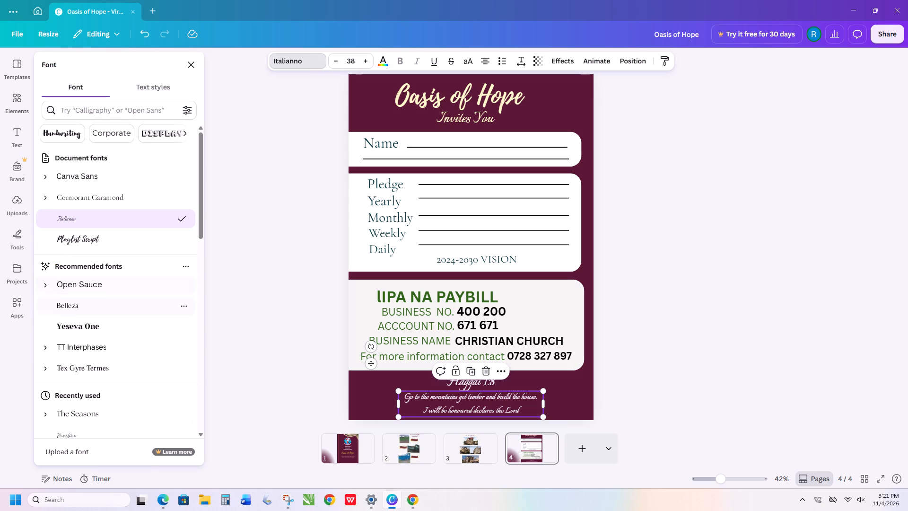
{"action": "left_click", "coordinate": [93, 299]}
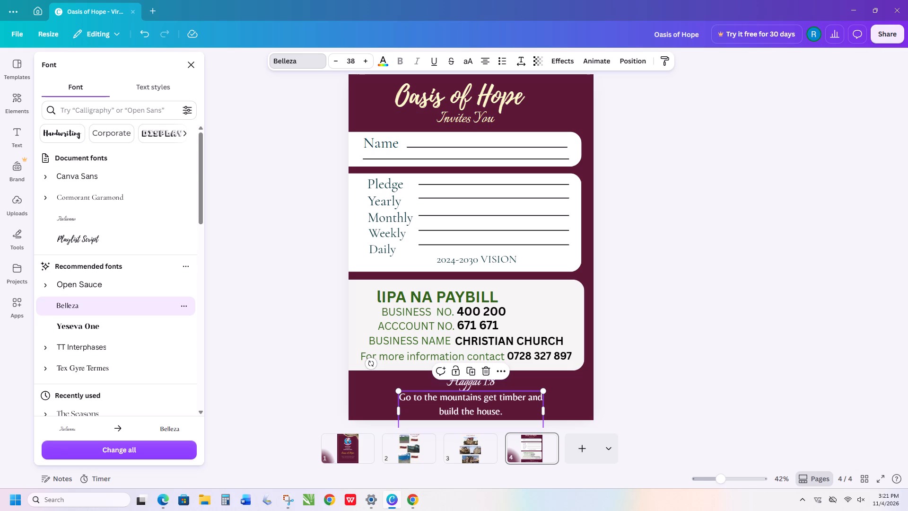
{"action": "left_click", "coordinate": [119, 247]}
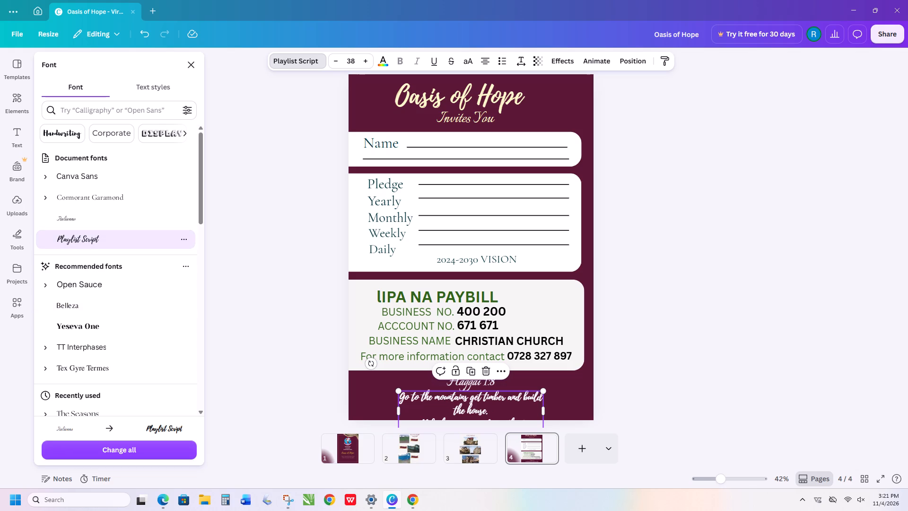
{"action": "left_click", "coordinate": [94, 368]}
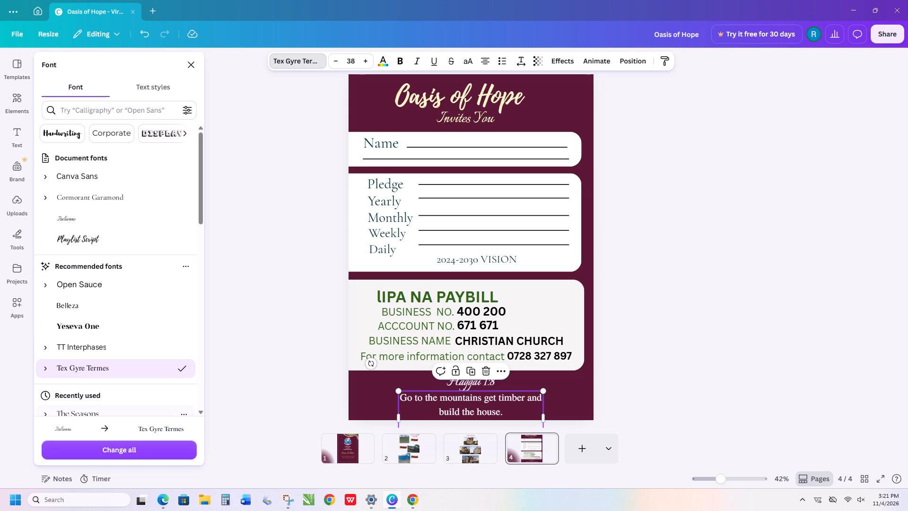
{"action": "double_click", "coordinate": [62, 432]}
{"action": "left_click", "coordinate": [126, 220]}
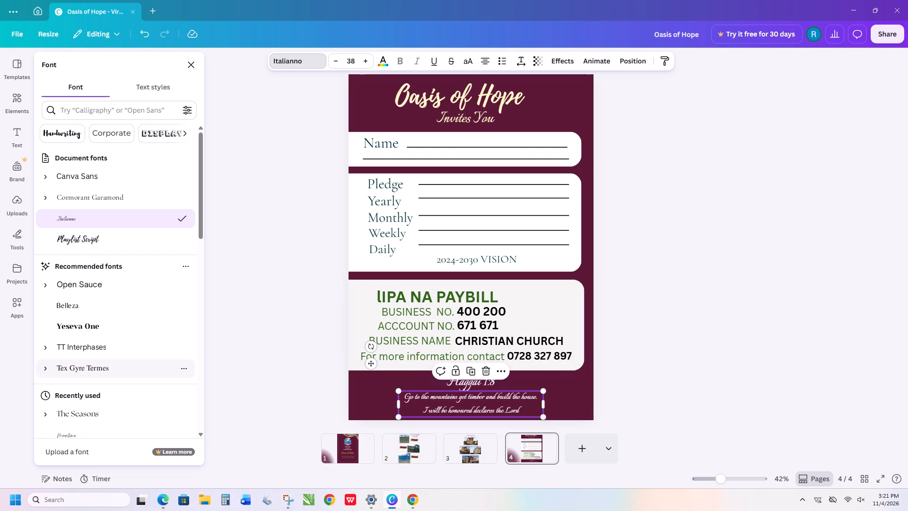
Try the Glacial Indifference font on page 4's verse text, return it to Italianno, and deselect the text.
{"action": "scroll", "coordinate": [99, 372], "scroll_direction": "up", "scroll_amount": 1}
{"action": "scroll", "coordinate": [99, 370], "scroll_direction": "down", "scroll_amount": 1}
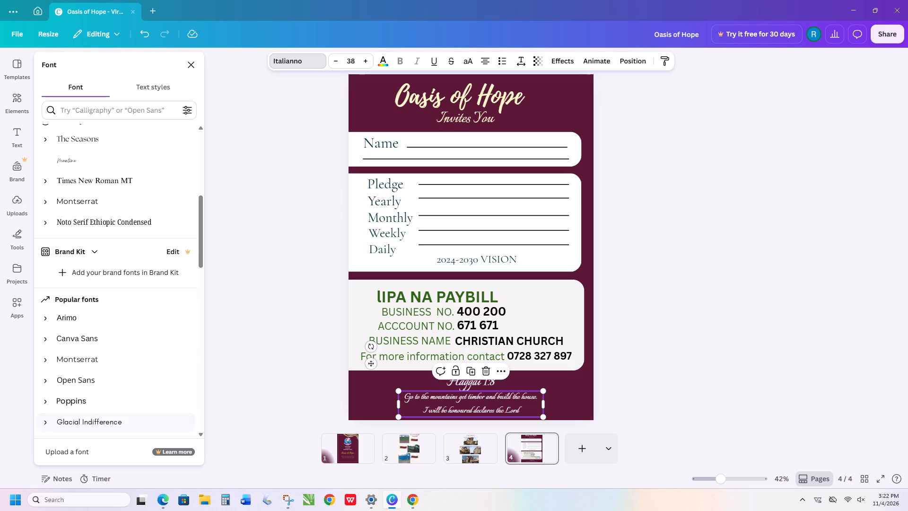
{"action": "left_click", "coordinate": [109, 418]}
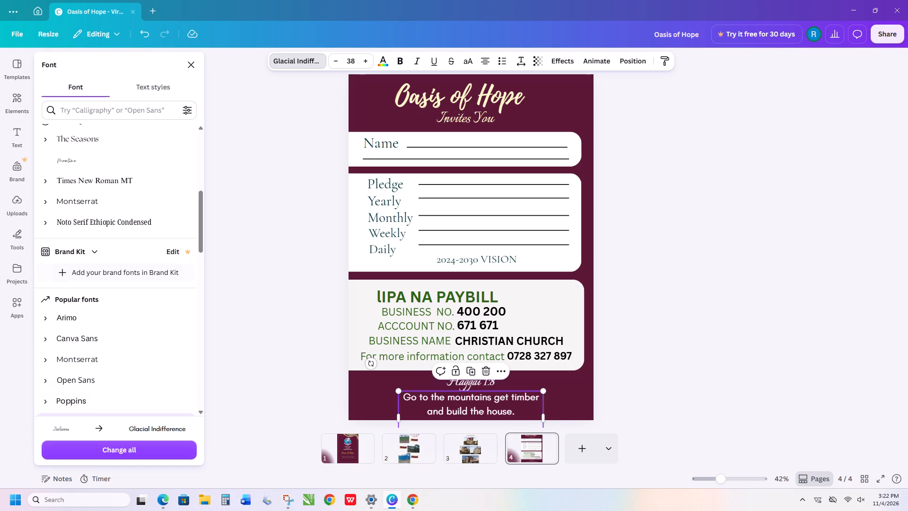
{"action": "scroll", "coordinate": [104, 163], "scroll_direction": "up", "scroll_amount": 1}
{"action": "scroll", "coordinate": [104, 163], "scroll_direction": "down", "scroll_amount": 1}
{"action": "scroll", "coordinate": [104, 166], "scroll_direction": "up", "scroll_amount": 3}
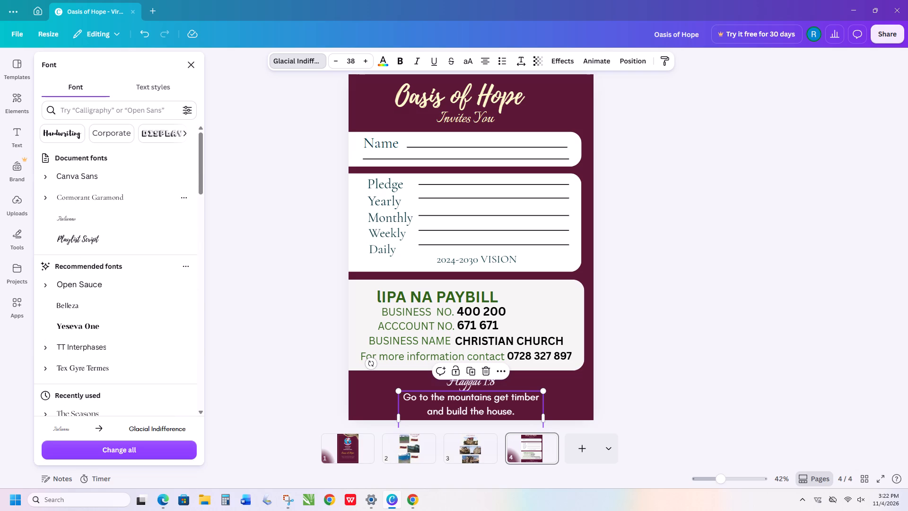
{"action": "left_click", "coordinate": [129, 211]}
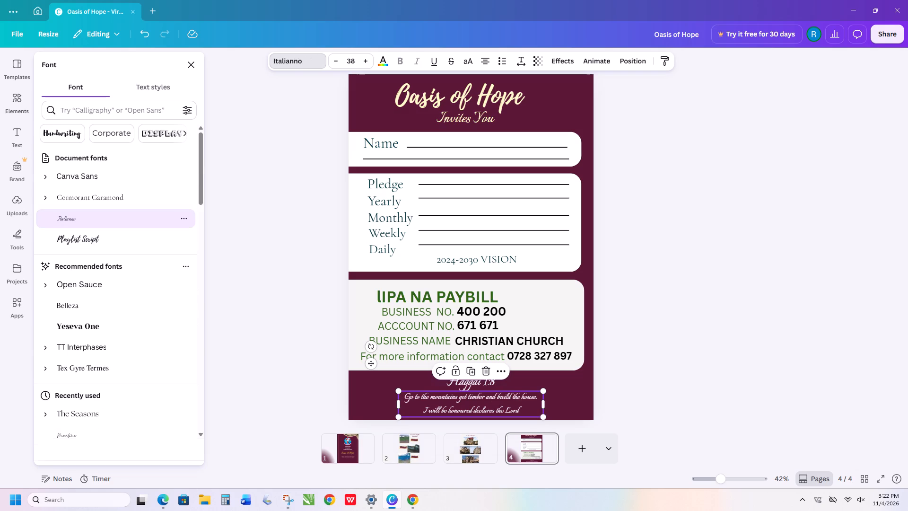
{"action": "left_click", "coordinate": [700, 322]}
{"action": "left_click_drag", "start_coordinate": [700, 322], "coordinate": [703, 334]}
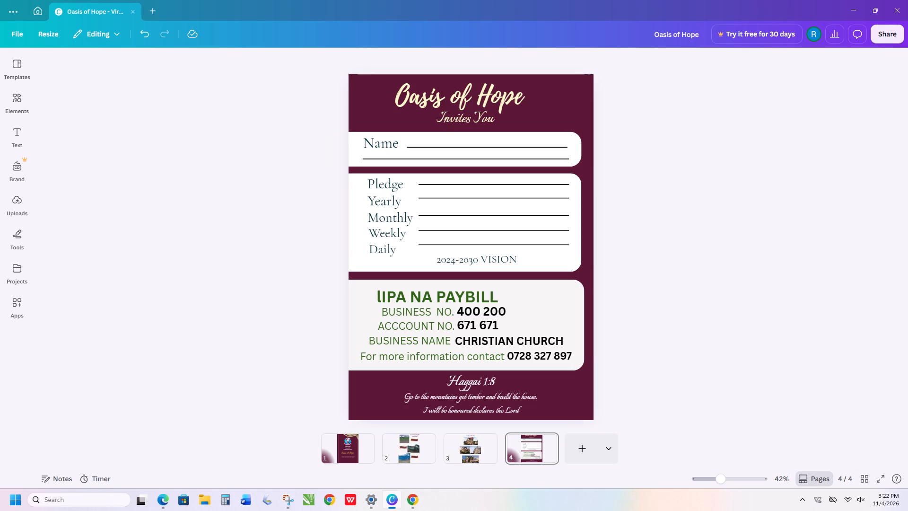
Review booklet pages 1 to 4 in turn for consistent colours and fonts.
{"action": "left_click", "coordinate": [349, 454]}
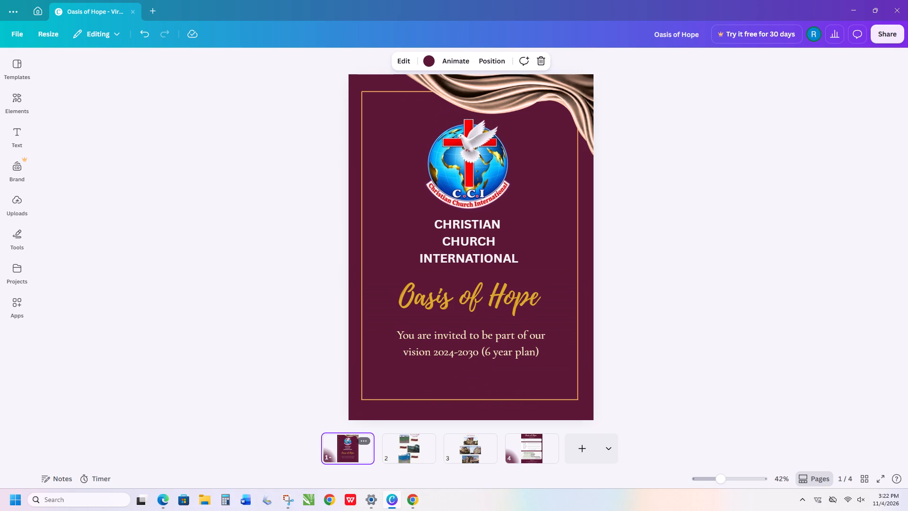
{"action": "left_click", "coordinate": [403, 459]}
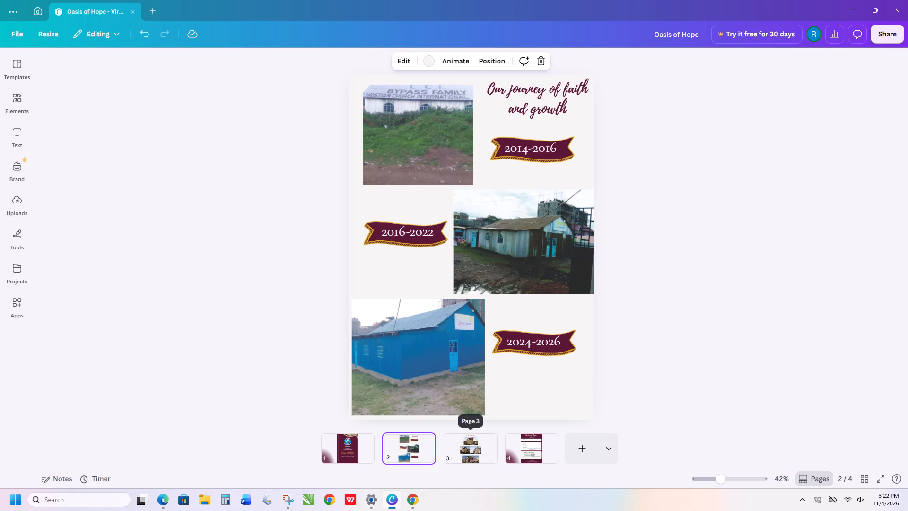
{"action": "left_click", "coordinate": [486, 444]}
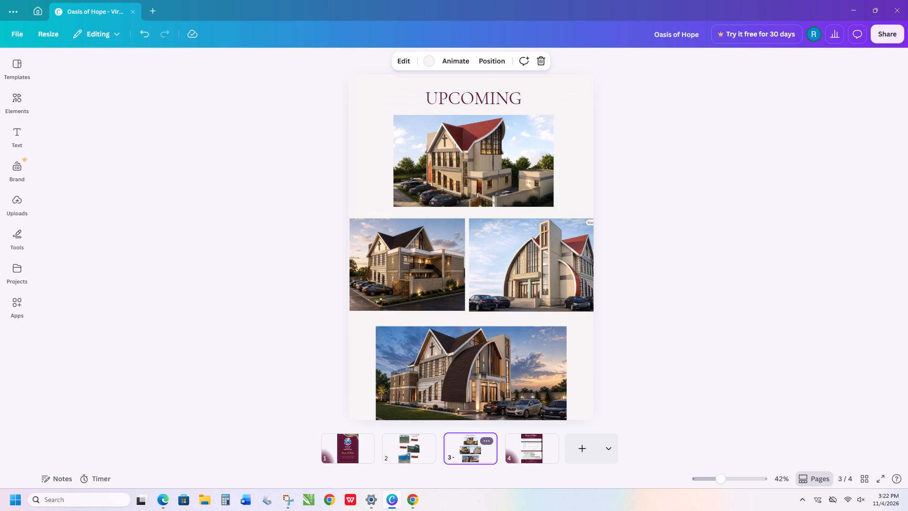
{"action": "left_click", "coordinate": [509, 448]}
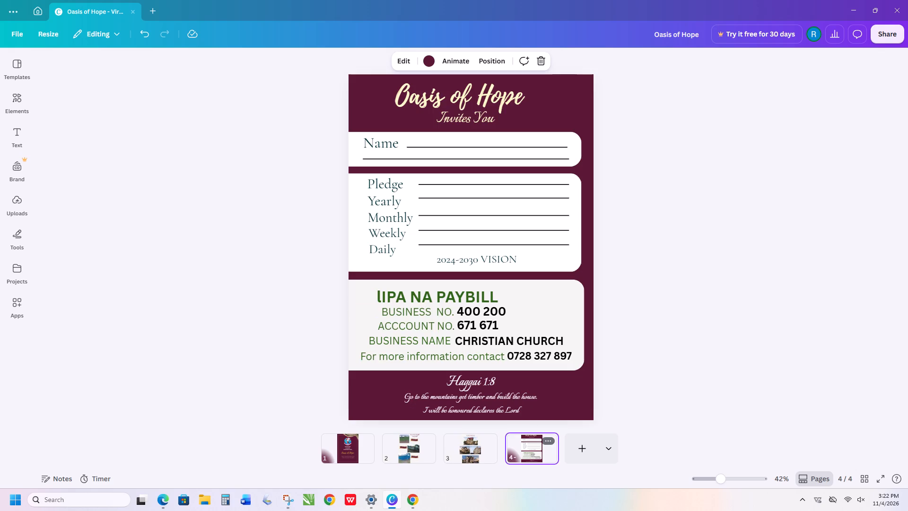
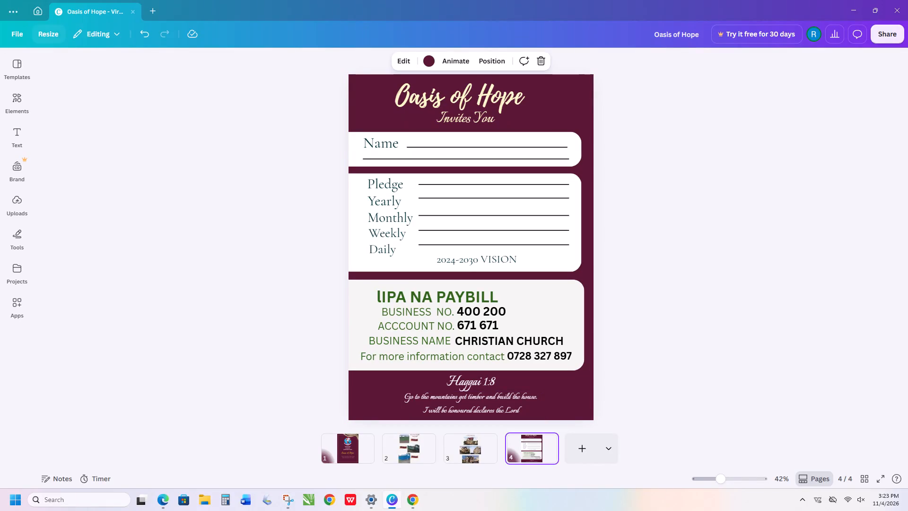
Review booklet pages 1 to 4 once more before exporting the design.
{"action": "left_click", "coordinate": [126, 7]}
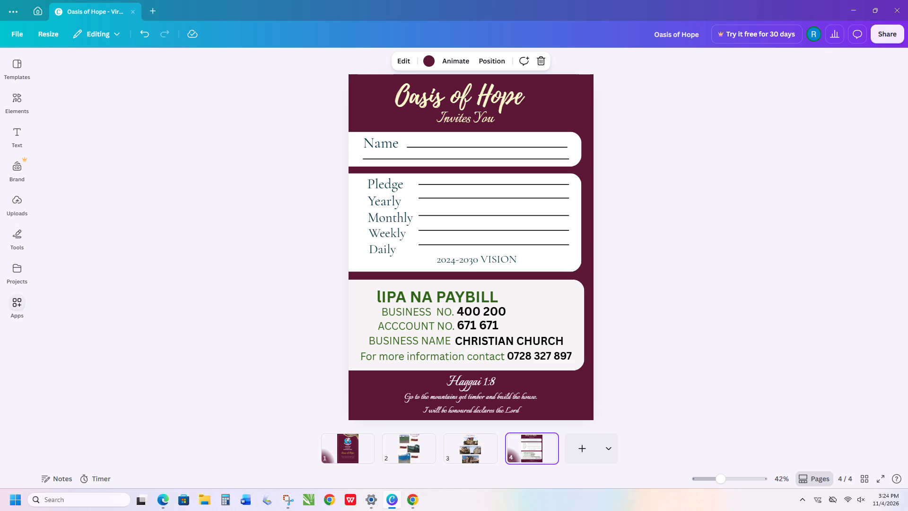
{"action": "left_click", "coordinate": [337, 457]}
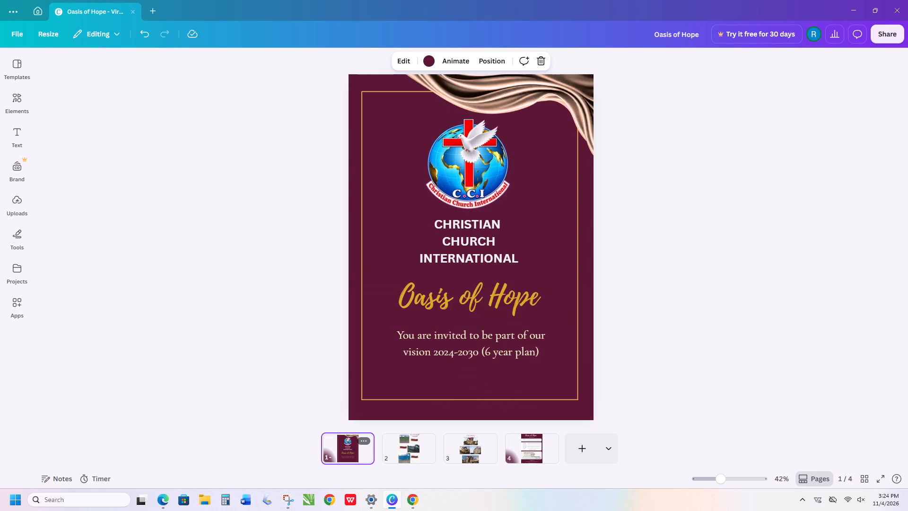
{"action": "left_click", "coordinate": [424, 455]}
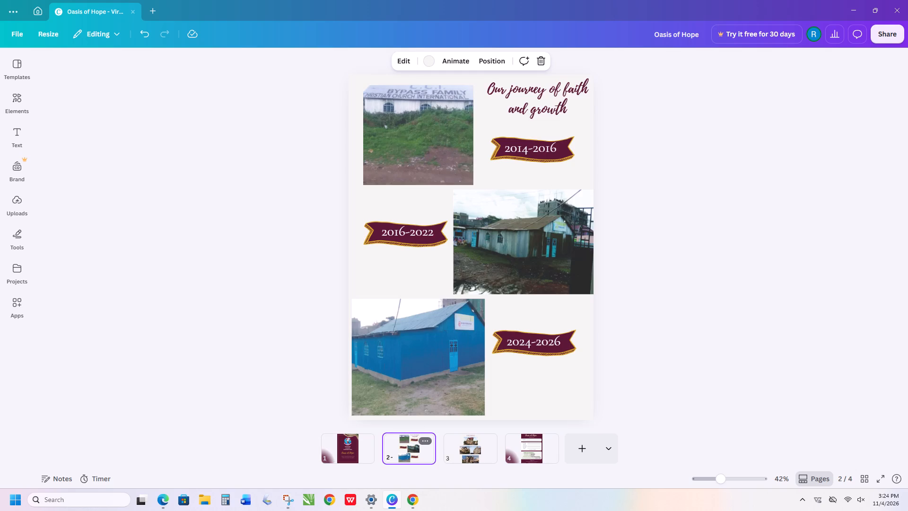
{"action": "left_click", "coordinate": [458, 458]}
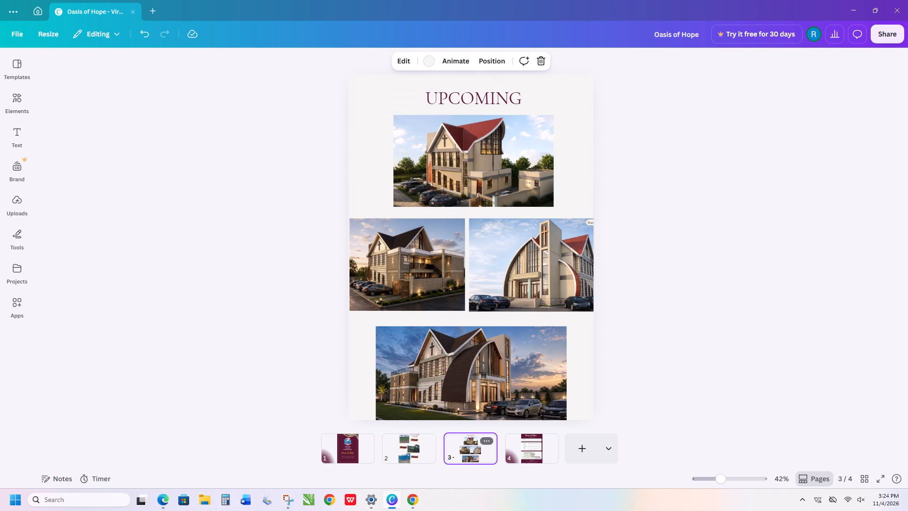
{"action": "left_click", "coordinate": [523, 458]}
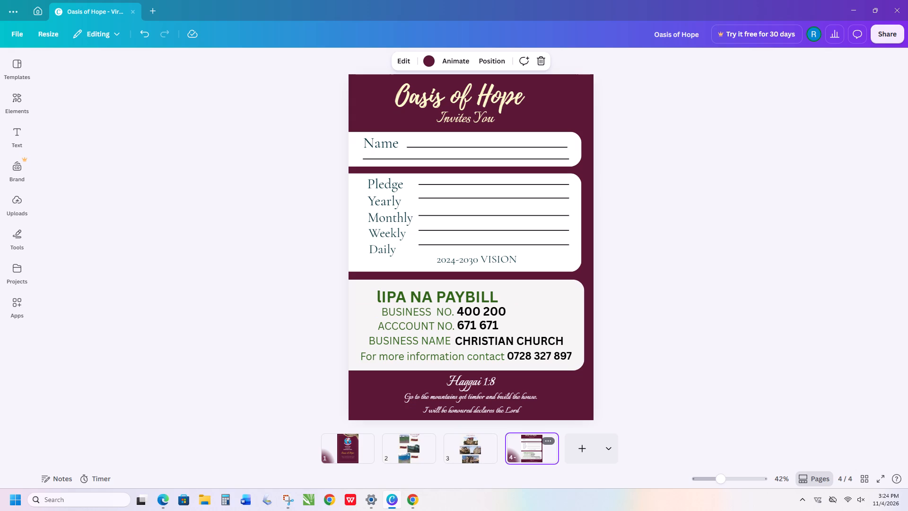
Download all booklet pages as PNG images and save the ZIP as Oasis of Hope in Downloads.
{"action": "left_click", "coordinate": [652, 344]}
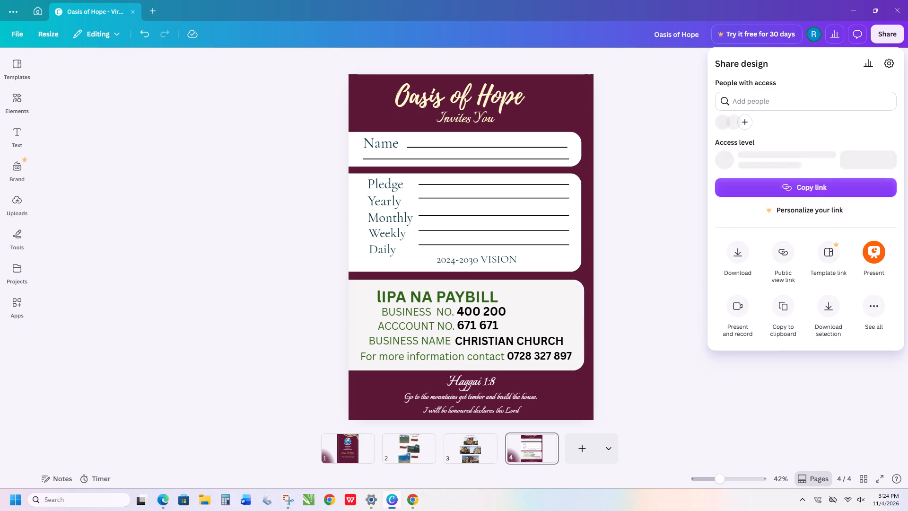
{"action": "left_click", "coordinate": [742, 265]}
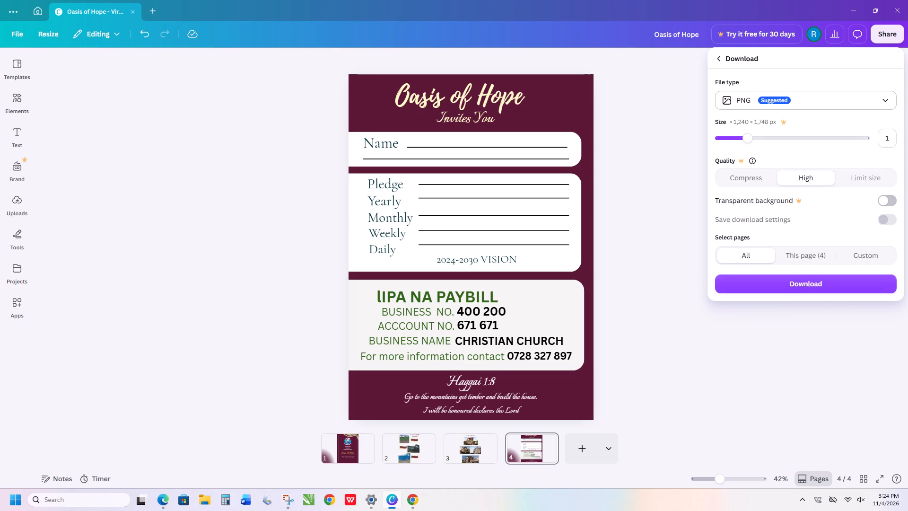
{"action": "left_click", "coordinate": [745, 260]}
{"action": "left_click", "coordinate": [746, 281]}
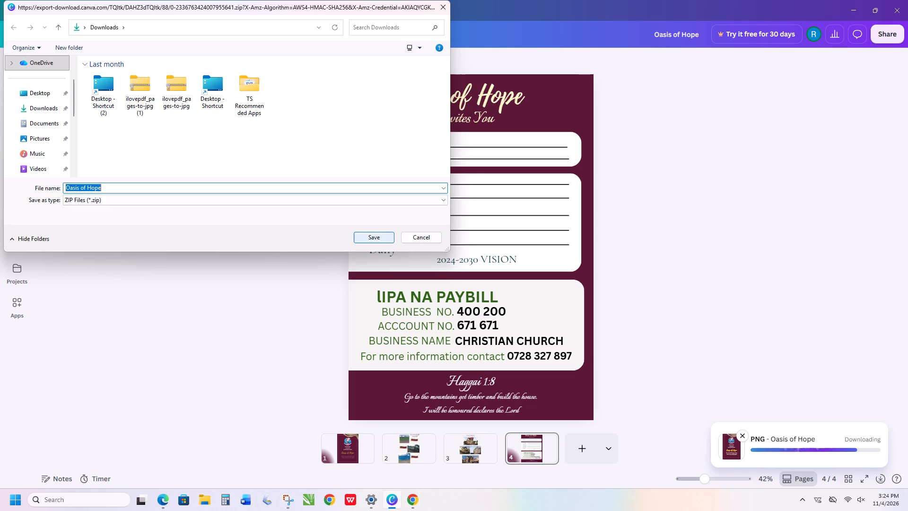
{"action": "left_click_drag", "start_coordinate": [379, 238], "coordinate": [387, 237]}
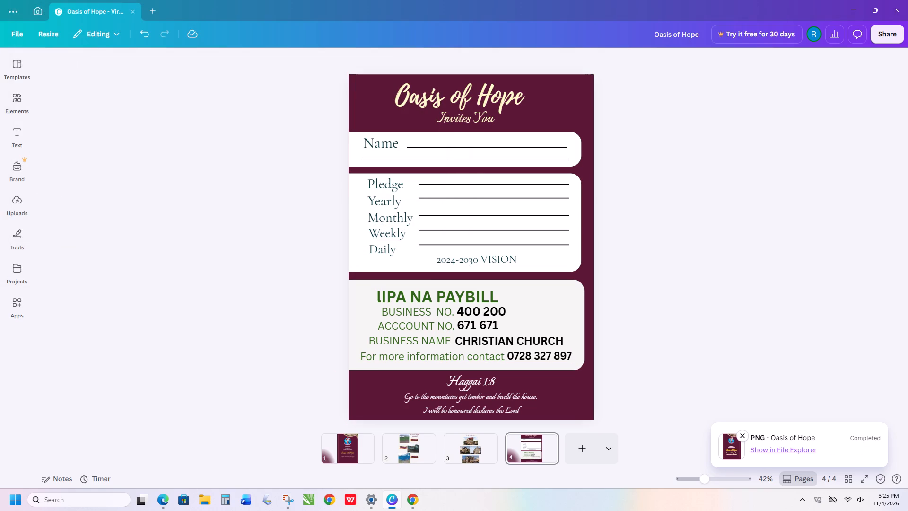
Show the downloaded Oasis of Hope ZIP in File Explorer and extract it into an Oasis of Hope folder in Downloads.
{"action": "left_click", "coordinate": [794, 453]}
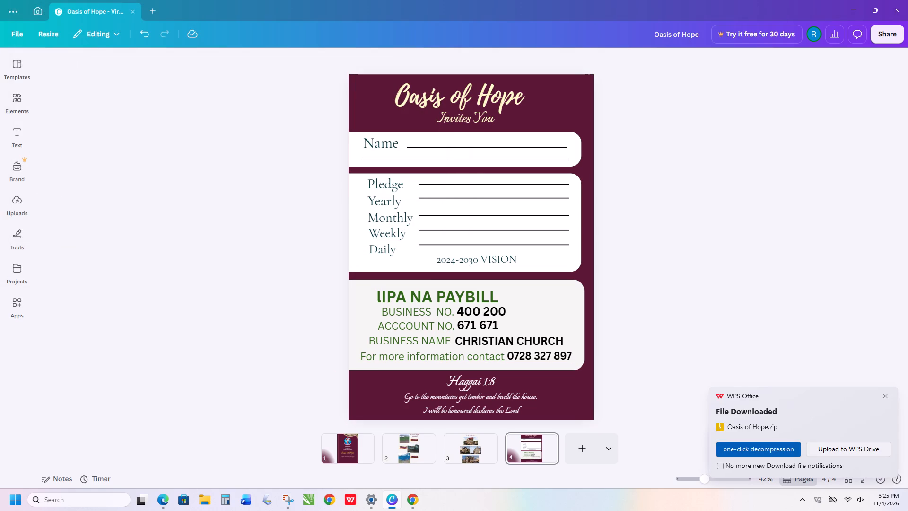
{"action": "left_click", "coordinate": [886, 390]}
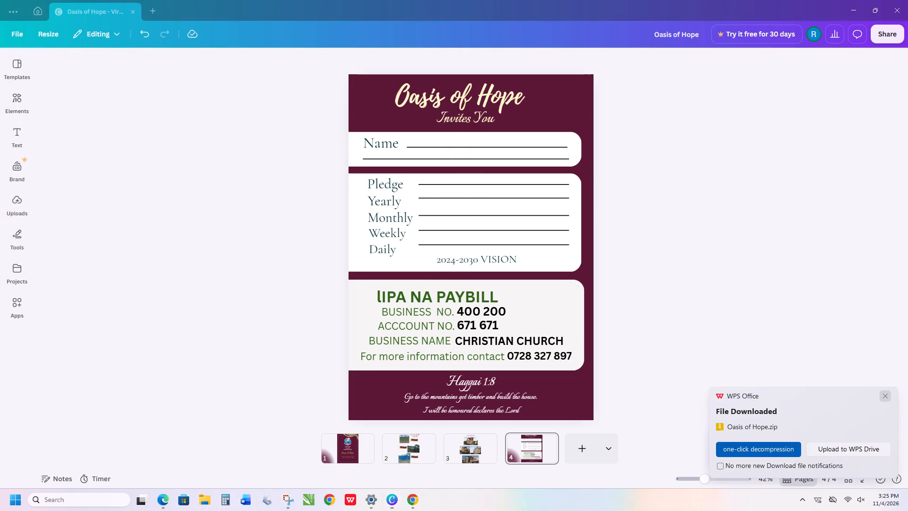
{"action": "left_click", "coordinate": [778, 447]}
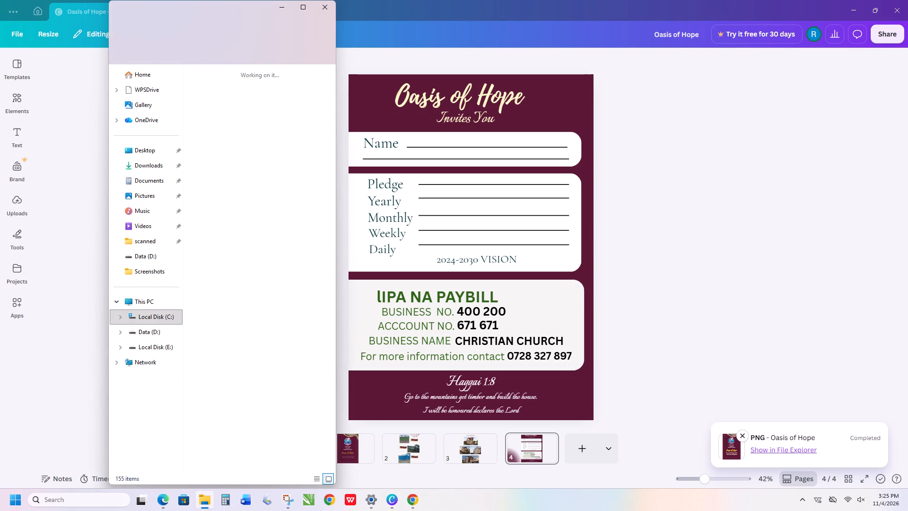
{"action": "right_click", "coordinate": [209, 121]}
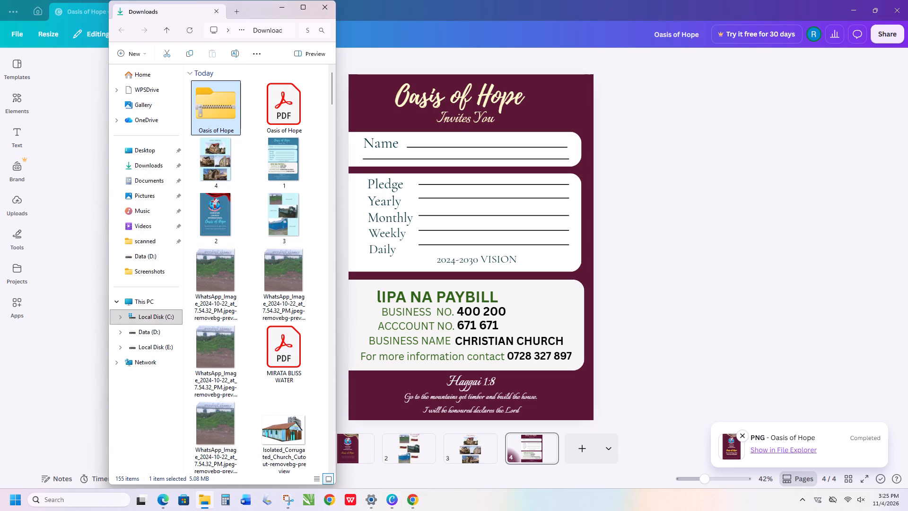
{"action": "right_click", "coordinate": [209, 121]}
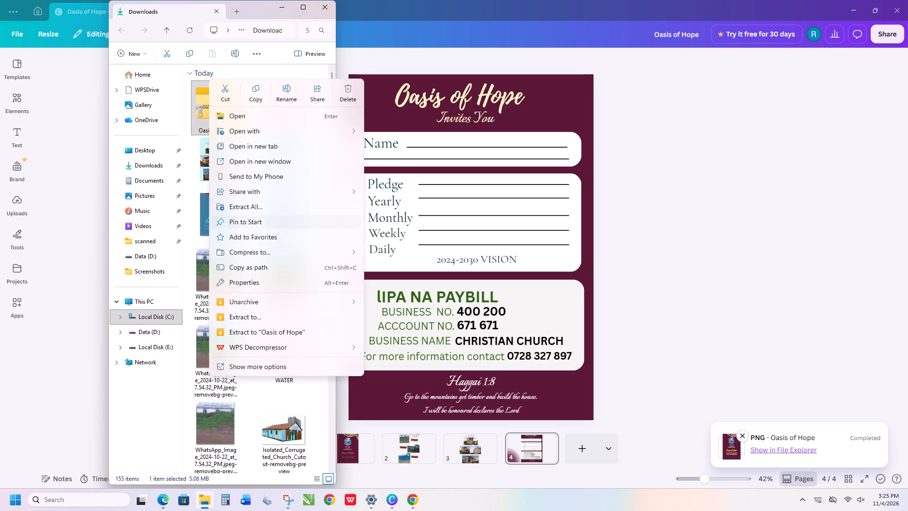
{"action": "left_click", "coordinate": [295, 318]}
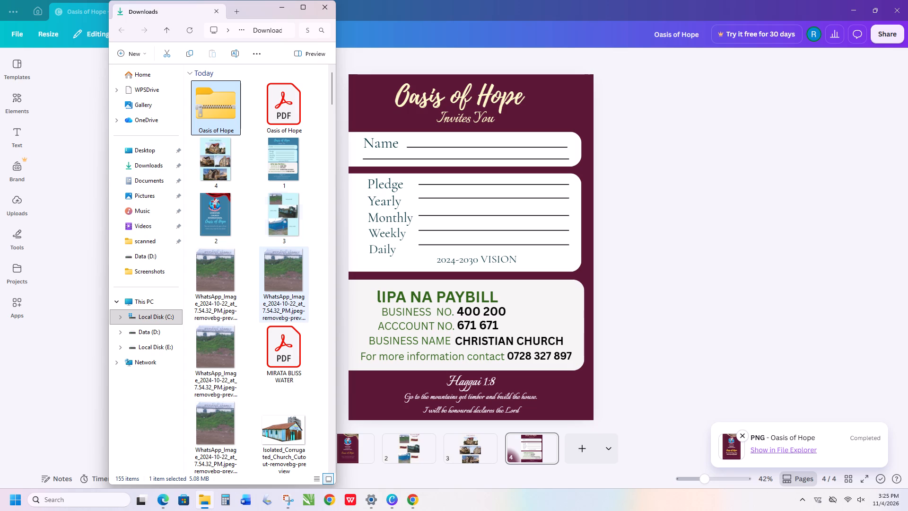
{"action": "right_click", "coordinate": [234, 123]}
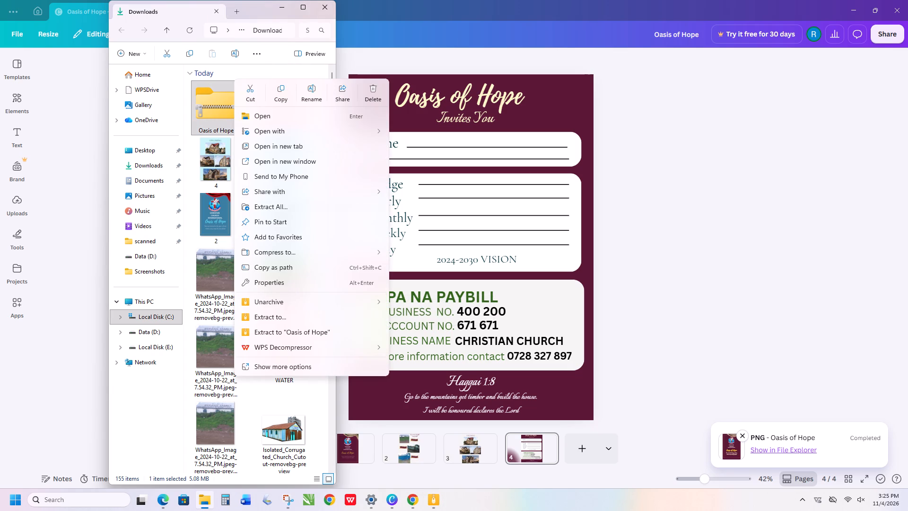
{"action": "left_click", "coordinate": [307, 209]}
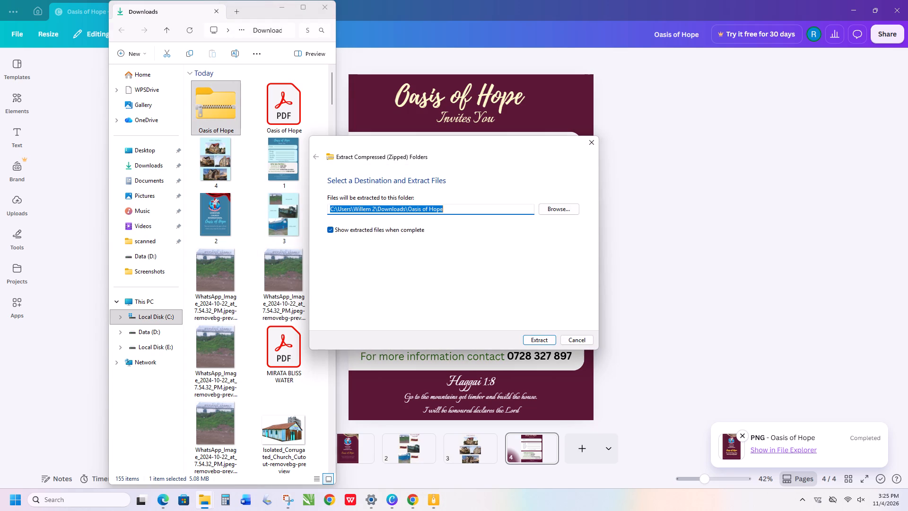
{"action": "left_click", "coordinate": [542, 336]}
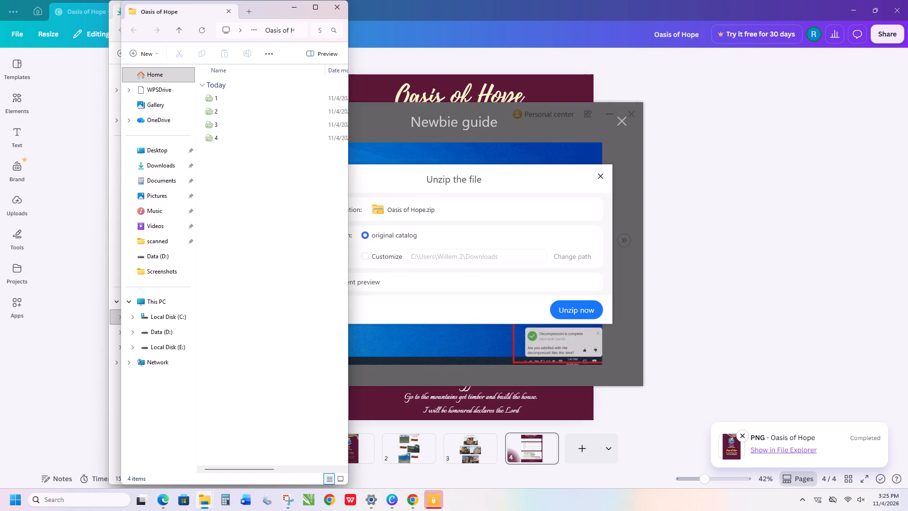
In ZIP Extractor, unzip Oasis of Hope.zip to the original catalog and dismiss the newbie guide.
{"action": "left_click", "coordinate": [596, 308]}
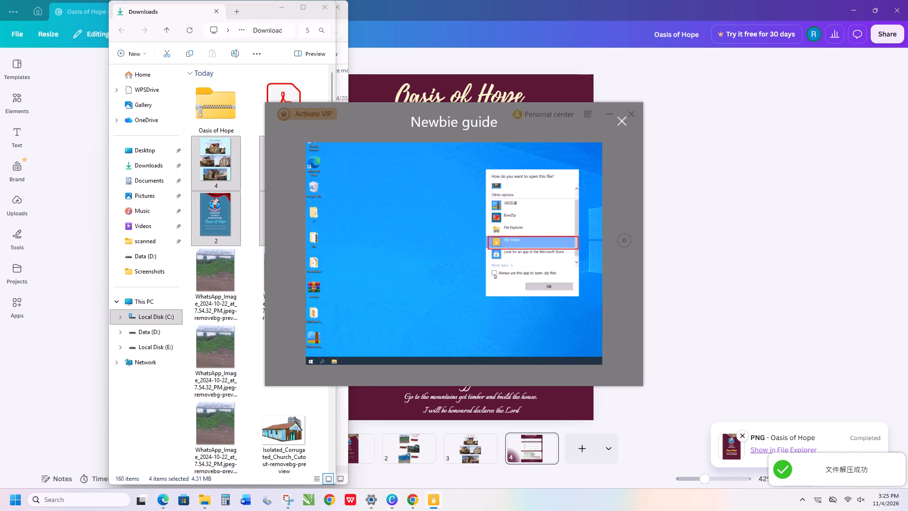
{"action": "left_click", "coordinate": [616, 122]}
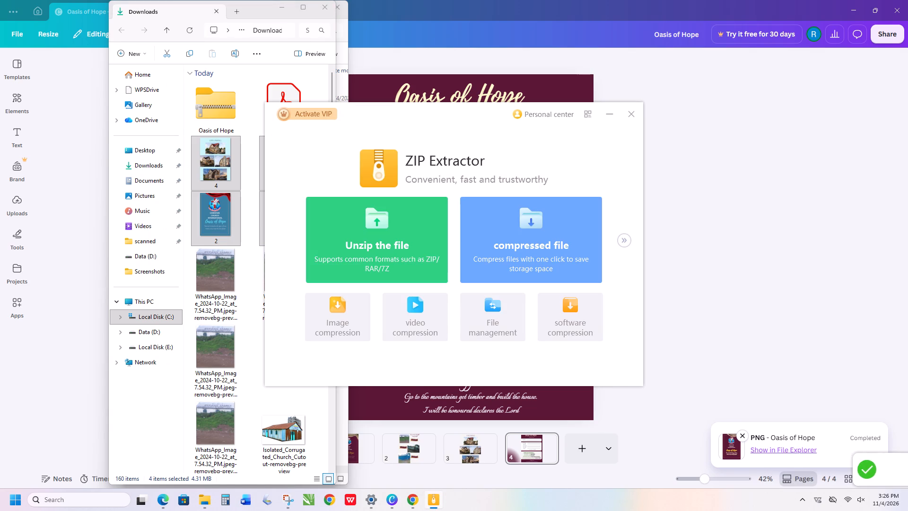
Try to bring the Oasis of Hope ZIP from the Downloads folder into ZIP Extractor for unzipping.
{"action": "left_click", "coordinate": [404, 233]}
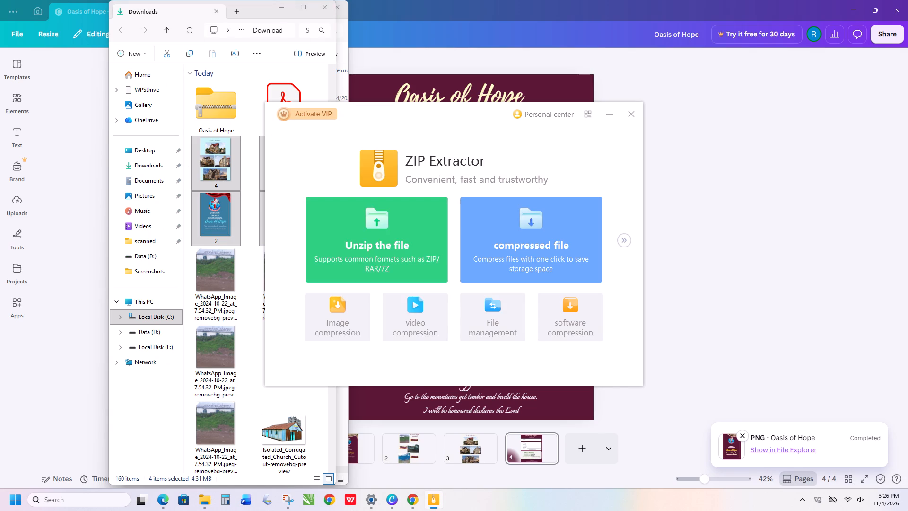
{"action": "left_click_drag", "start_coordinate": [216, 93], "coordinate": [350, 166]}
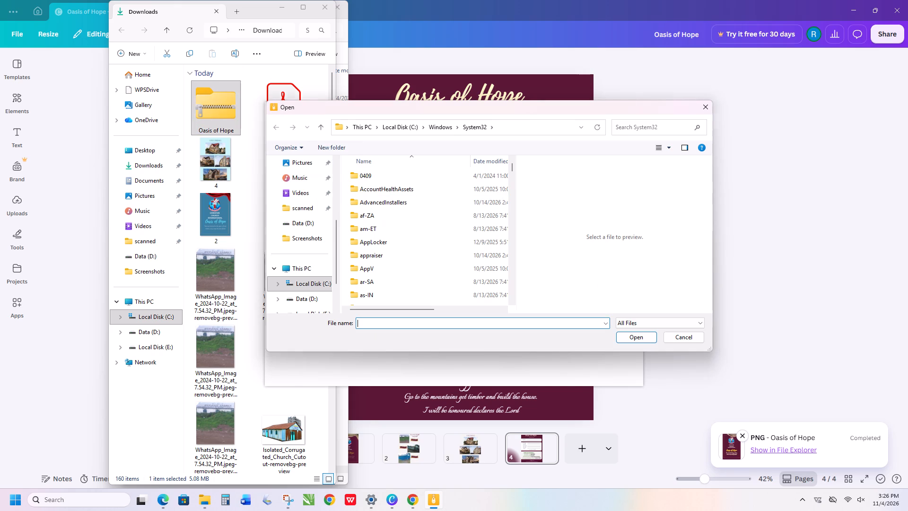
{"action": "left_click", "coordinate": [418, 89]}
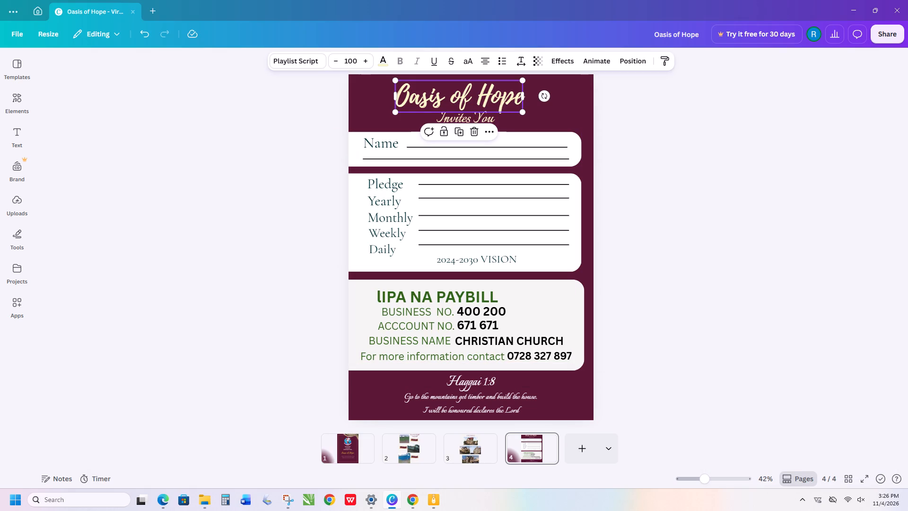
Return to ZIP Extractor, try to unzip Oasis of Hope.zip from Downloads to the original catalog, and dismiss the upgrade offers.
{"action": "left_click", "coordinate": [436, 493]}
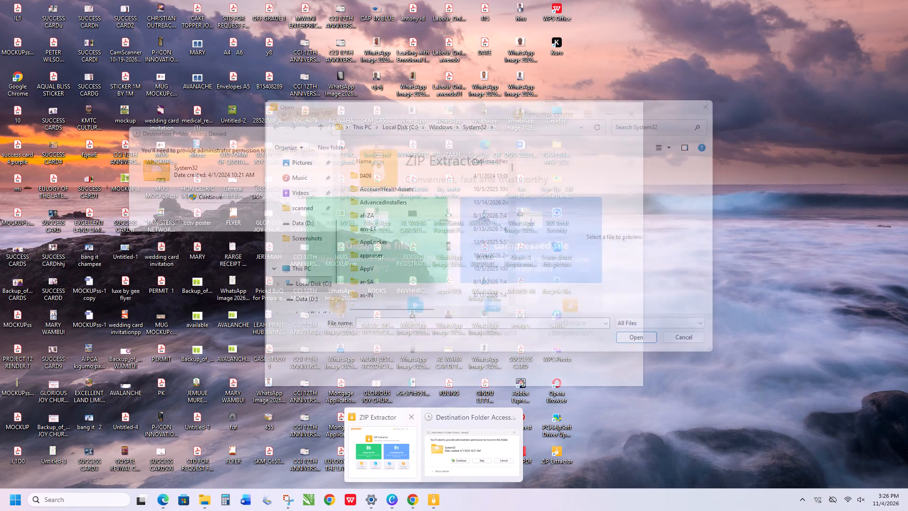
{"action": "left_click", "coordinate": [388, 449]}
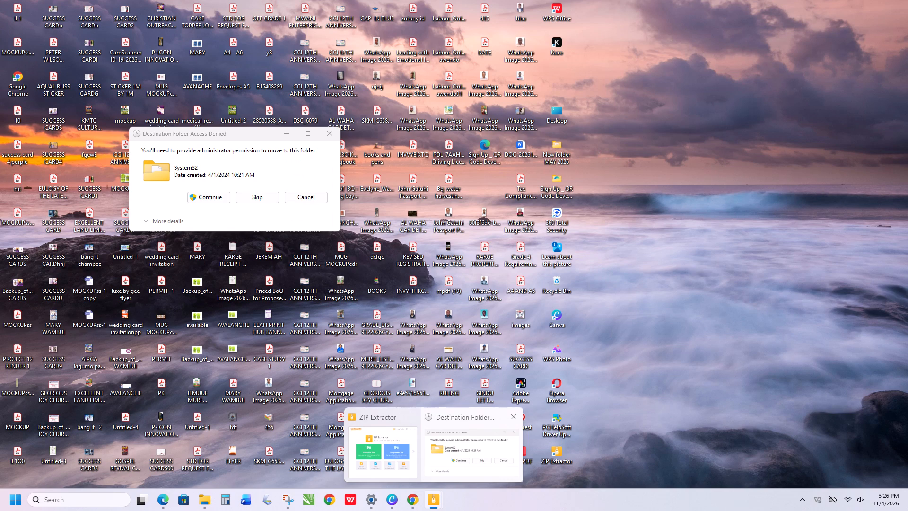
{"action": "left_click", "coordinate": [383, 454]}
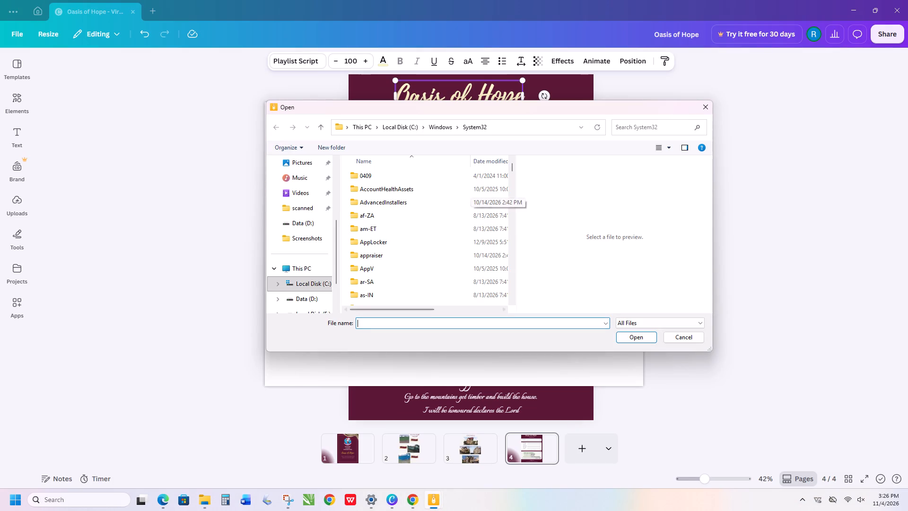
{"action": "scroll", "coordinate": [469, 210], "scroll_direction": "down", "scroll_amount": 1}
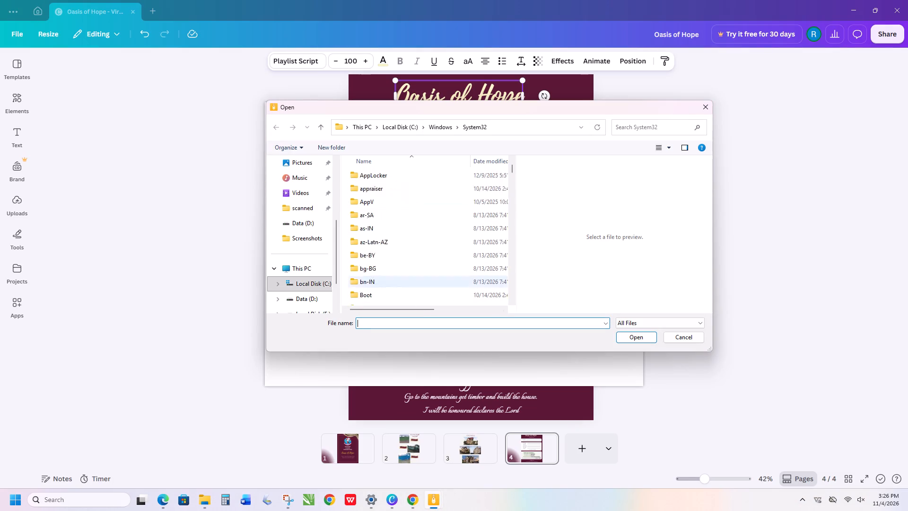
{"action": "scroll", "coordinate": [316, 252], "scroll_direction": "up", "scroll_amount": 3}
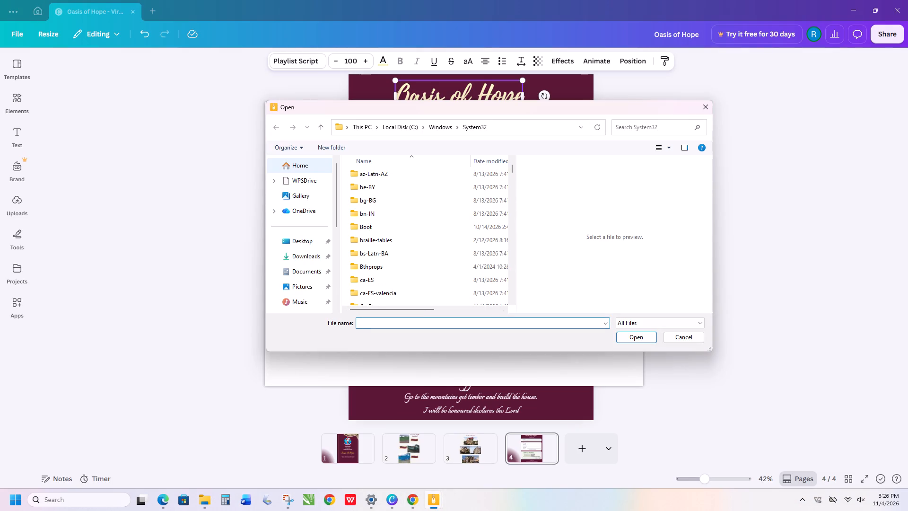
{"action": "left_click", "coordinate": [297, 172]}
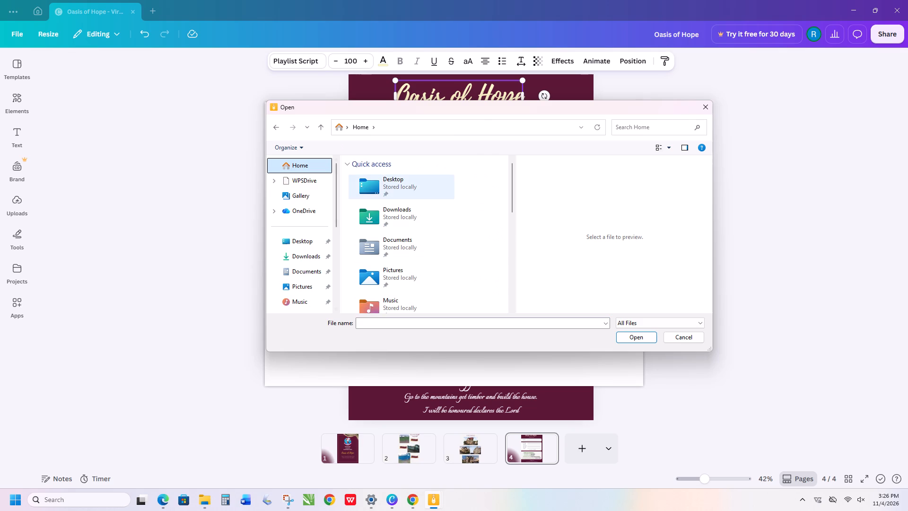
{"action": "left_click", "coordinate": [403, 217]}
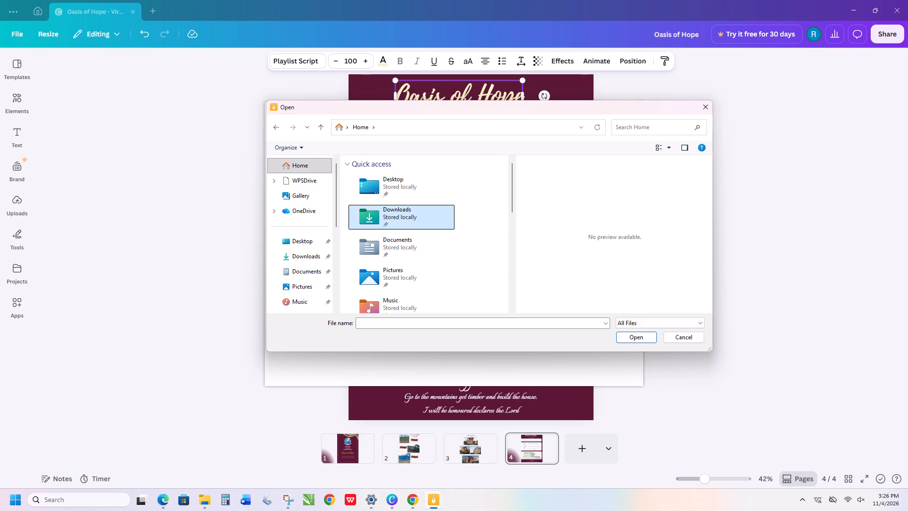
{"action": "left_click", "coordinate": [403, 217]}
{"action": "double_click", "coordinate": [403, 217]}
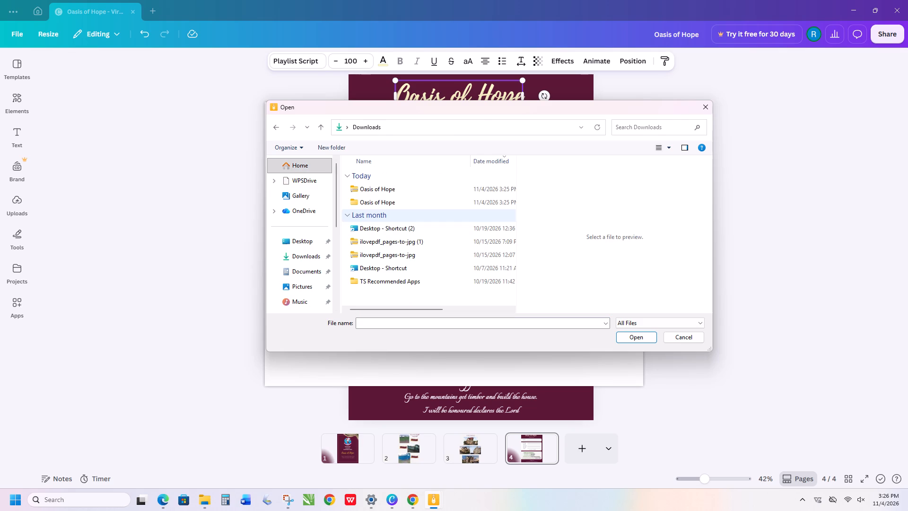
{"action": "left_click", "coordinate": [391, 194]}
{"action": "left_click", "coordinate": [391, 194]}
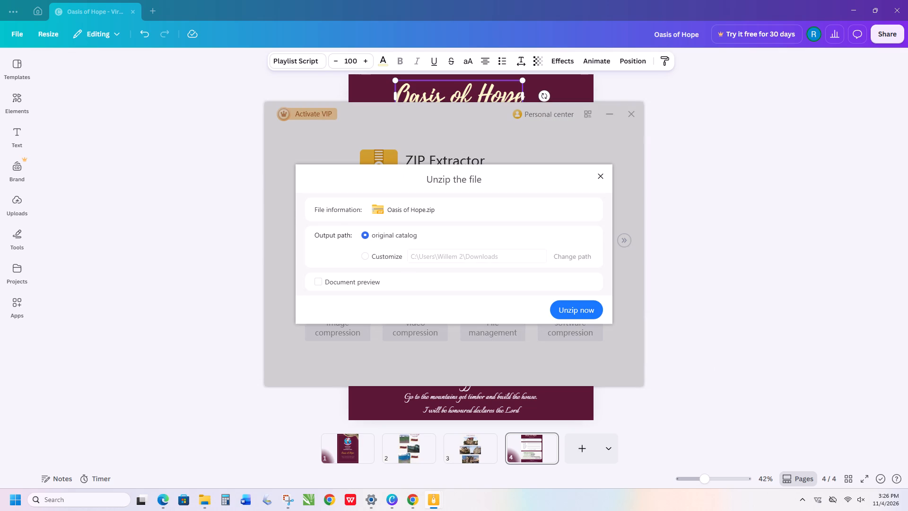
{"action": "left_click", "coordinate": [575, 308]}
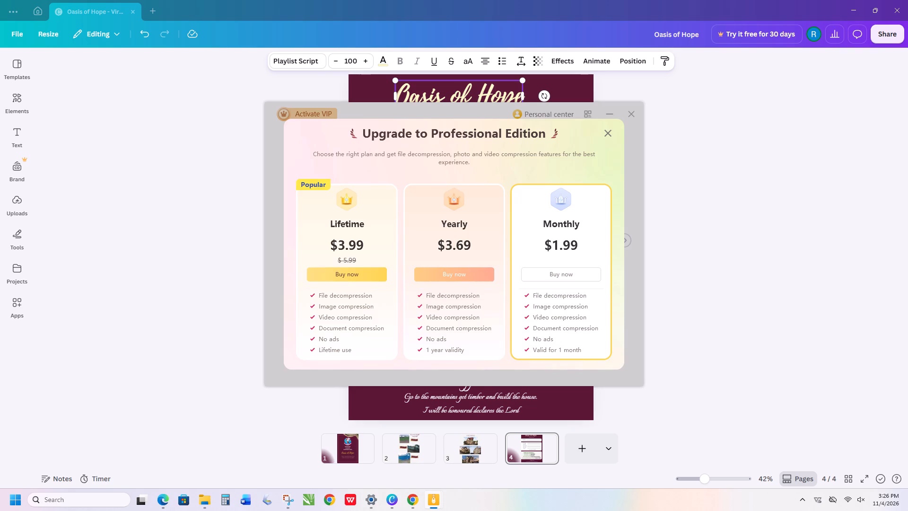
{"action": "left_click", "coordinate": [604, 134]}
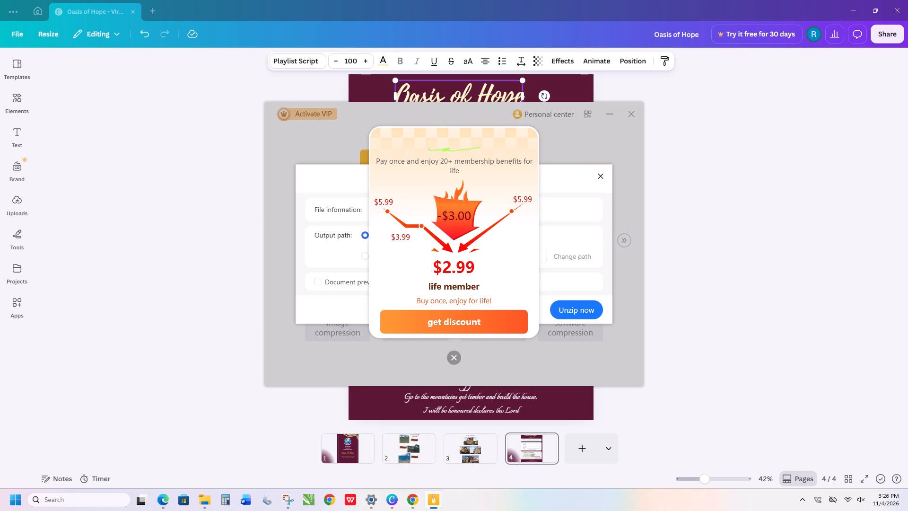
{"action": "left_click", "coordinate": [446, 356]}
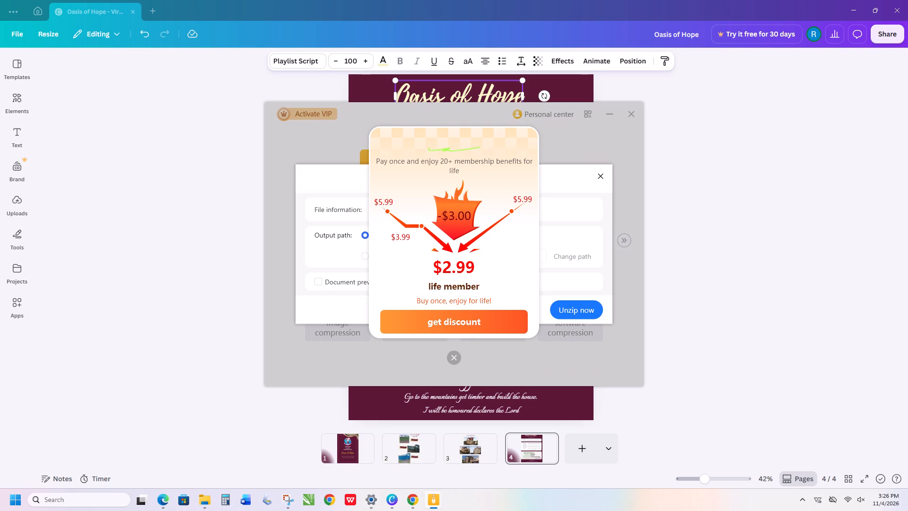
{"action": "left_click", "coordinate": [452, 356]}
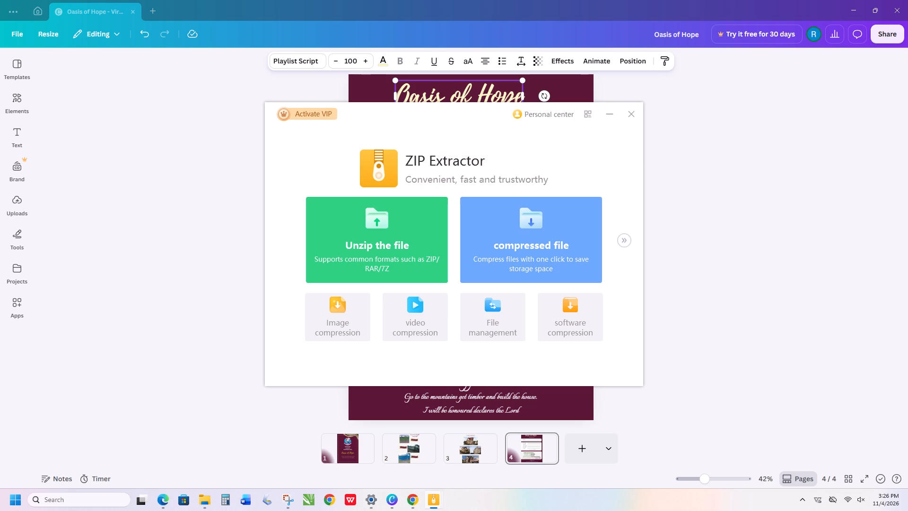
Close ZIP Extractor and return to the Oasis of Hope design.
{"action": "left_click", "coordinate": [631, 114]}
{"action": "left_click", "coordinate": [631, 114]}
{"action": "triple_click", "coordinate": [631, 114]}
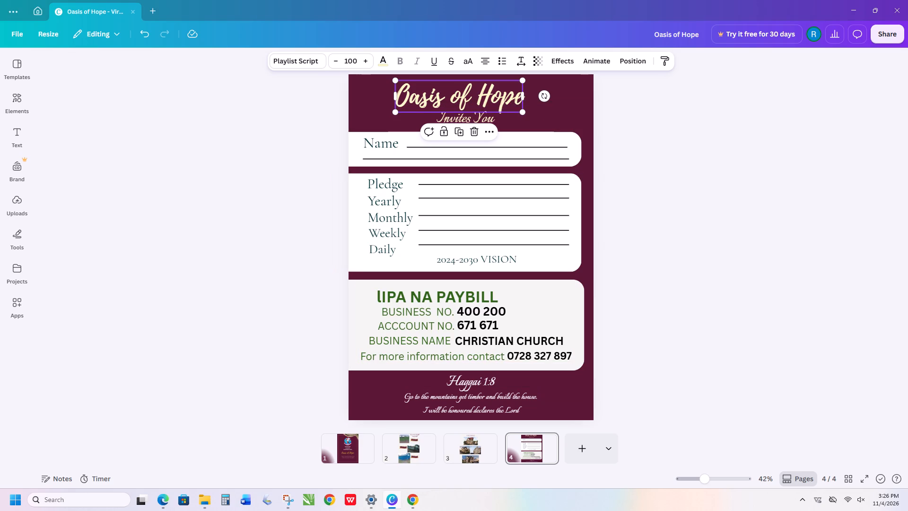
Launch WhatsApp from the installed apps.
{"action": "left_click", "coordinate": [6, 500]}
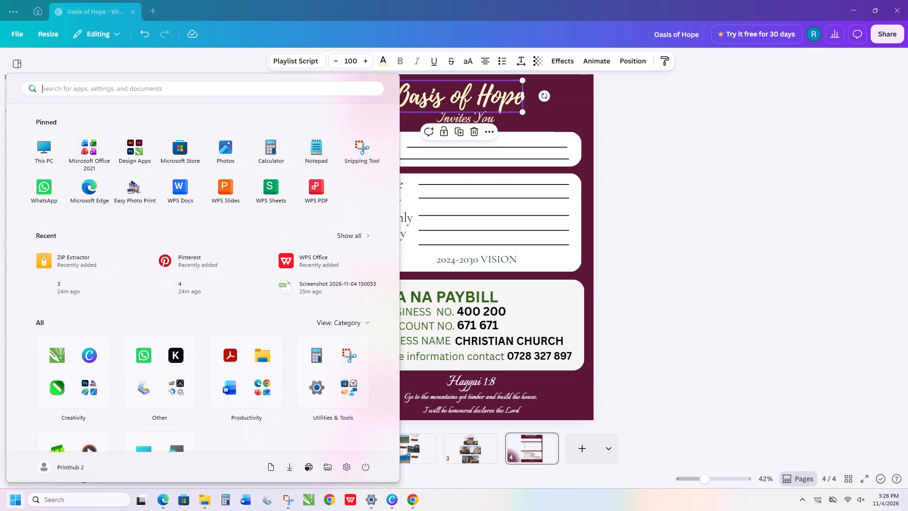
{"action": "left_click", "coordinate": [134, 361]}
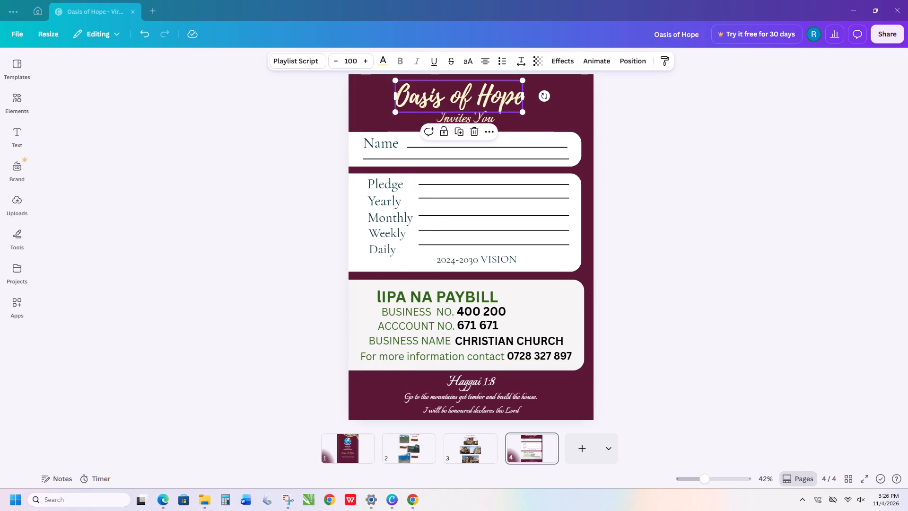
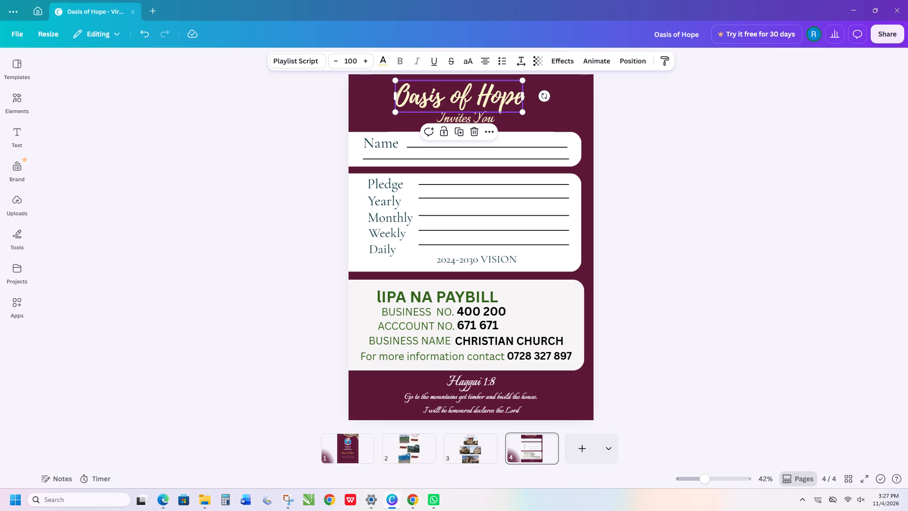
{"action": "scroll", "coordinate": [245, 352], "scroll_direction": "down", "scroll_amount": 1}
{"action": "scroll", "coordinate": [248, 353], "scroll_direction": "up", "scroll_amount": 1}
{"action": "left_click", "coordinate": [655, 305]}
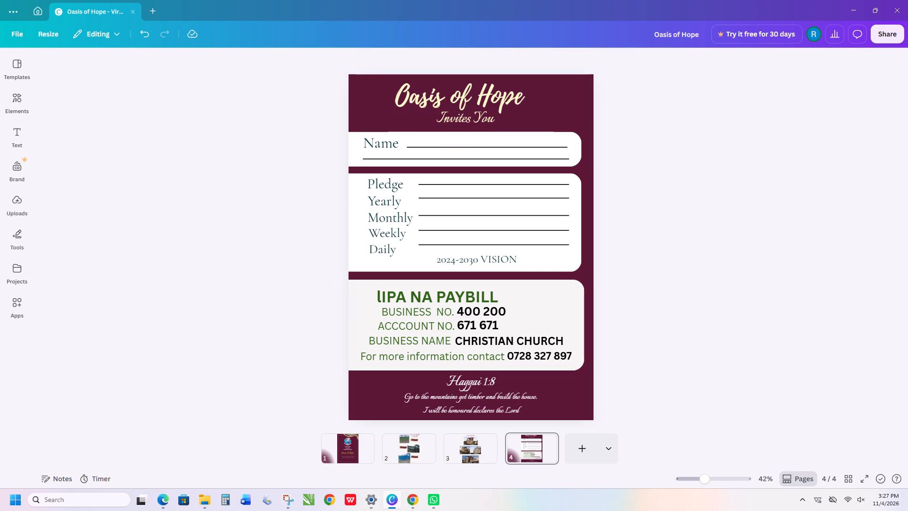
Launch WPS Docs from the pinned apps.
{"action": "left_click", "coordinate": [5, 494]}
{"action": "left_click", "coordinate": [170, 361]}
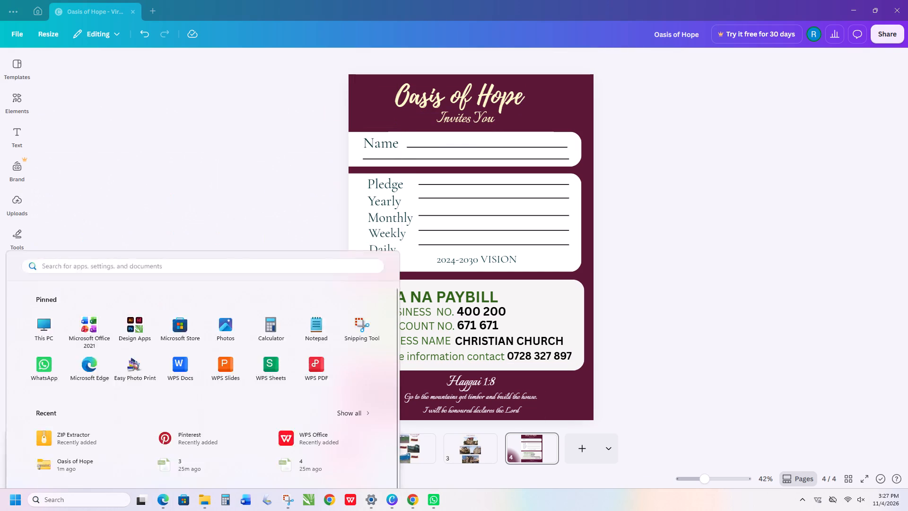